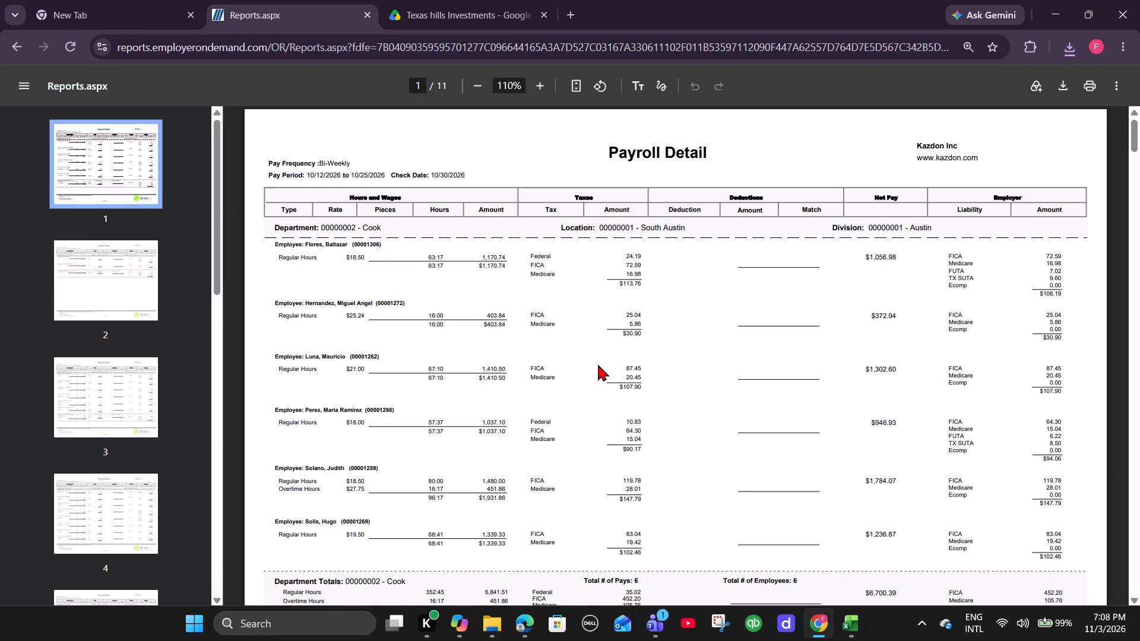
Enter the Cook department's total wages from the payroll report, 7293.37, in the Cook row's Salaries column of the Excel workbook.
scroll(598, 364, down, 2)
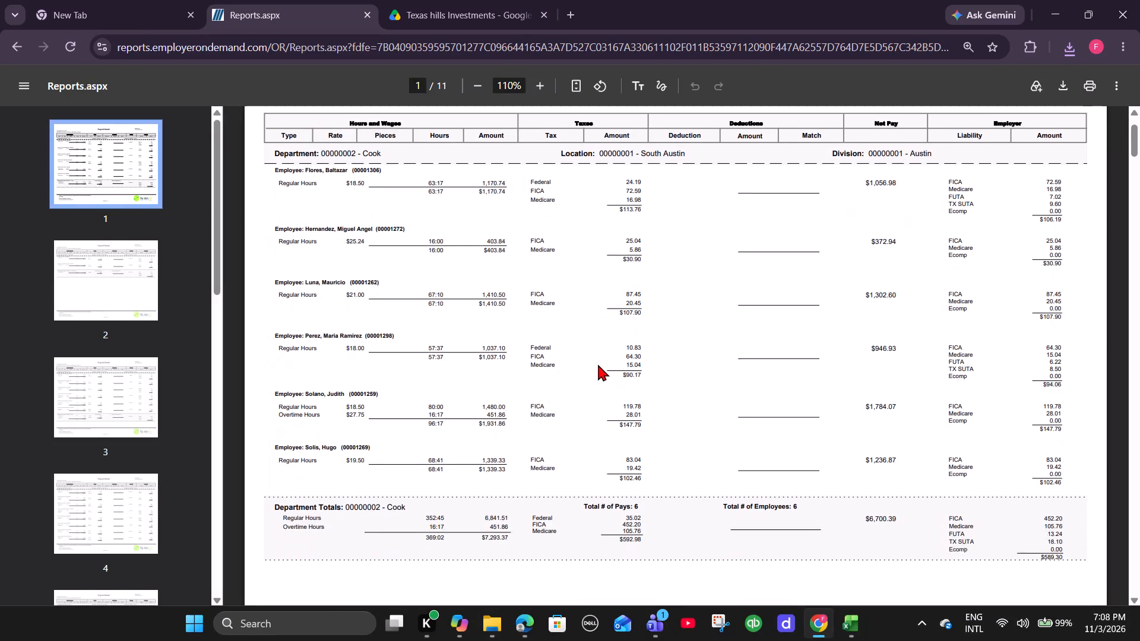
scroll(598, 364, down, 1)
click(850, 628)
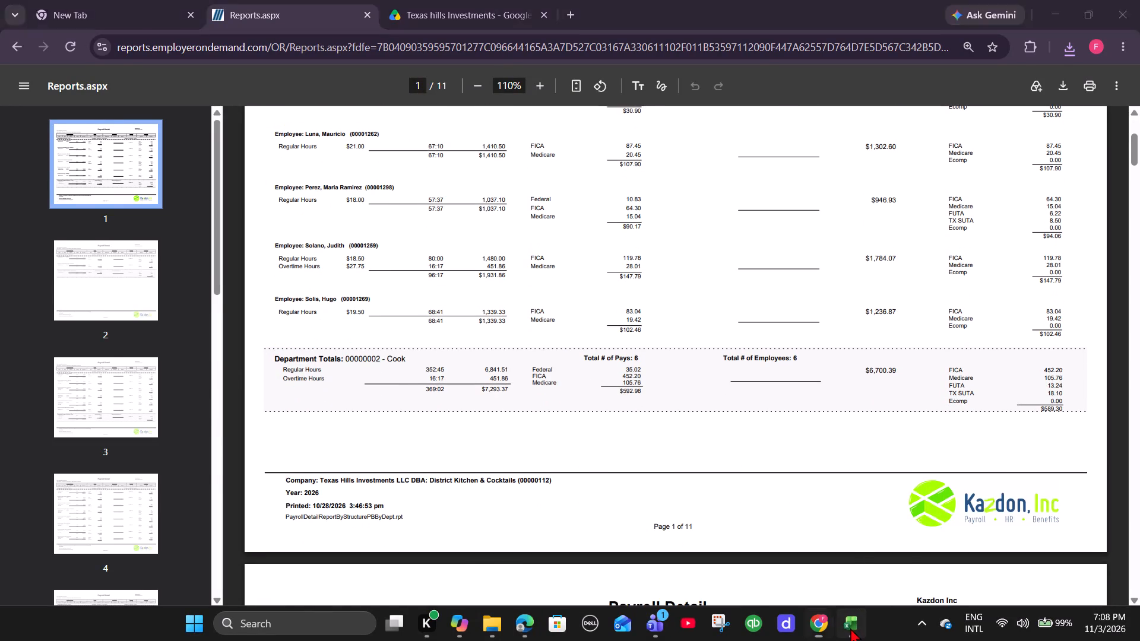
scroll(622, 323, up, 1)
scroll(553, 237, up, 2)
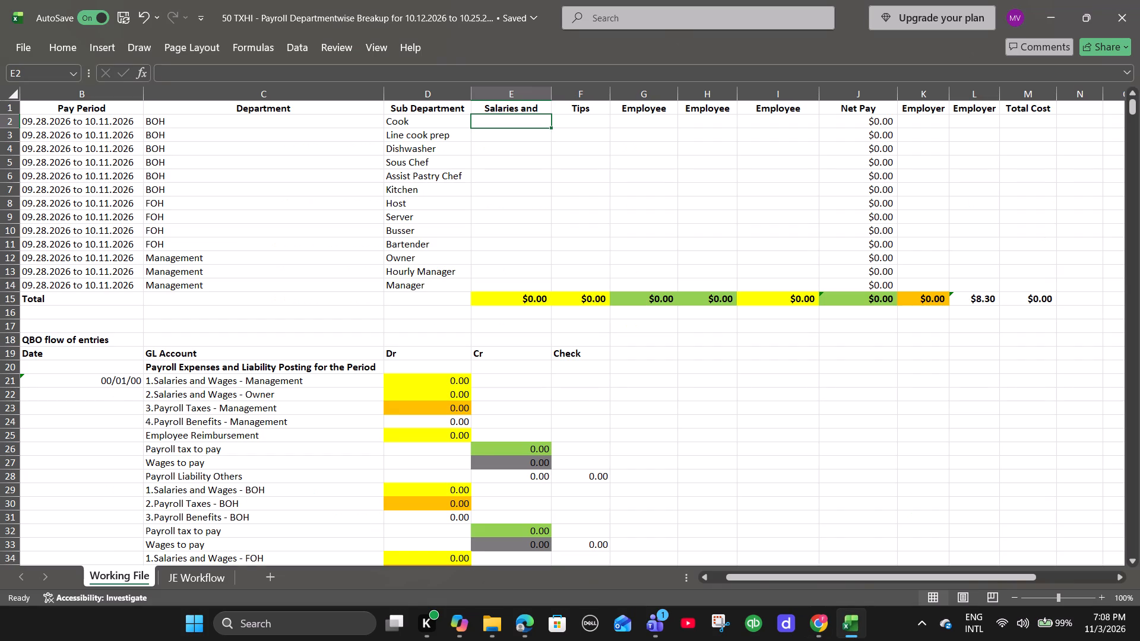
key(alt+Tab)
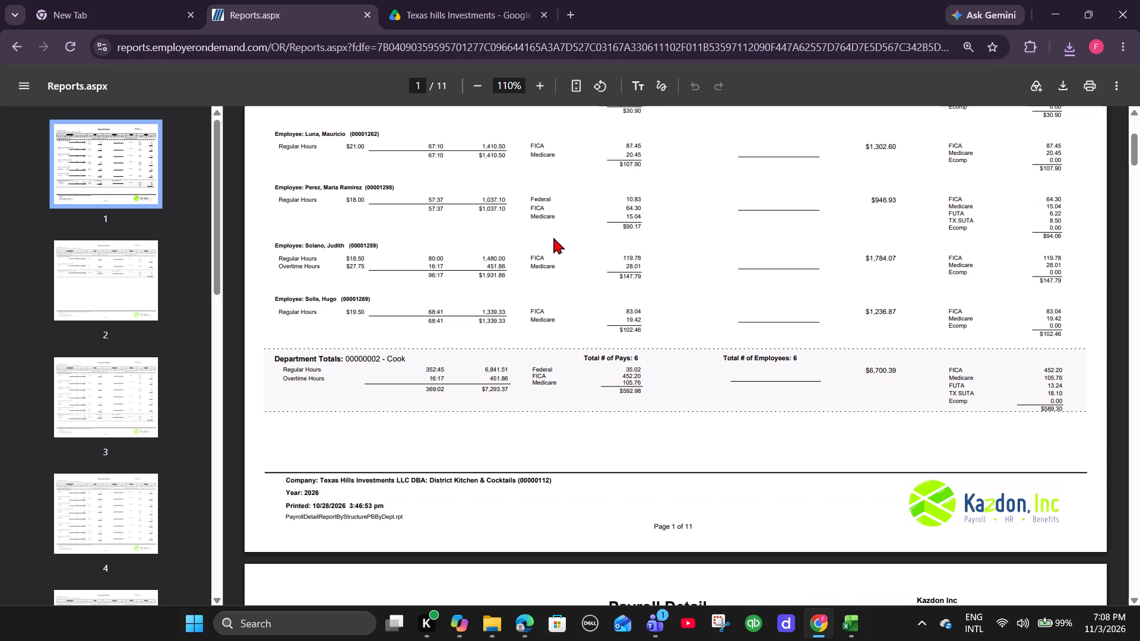
key(alt+Tab)
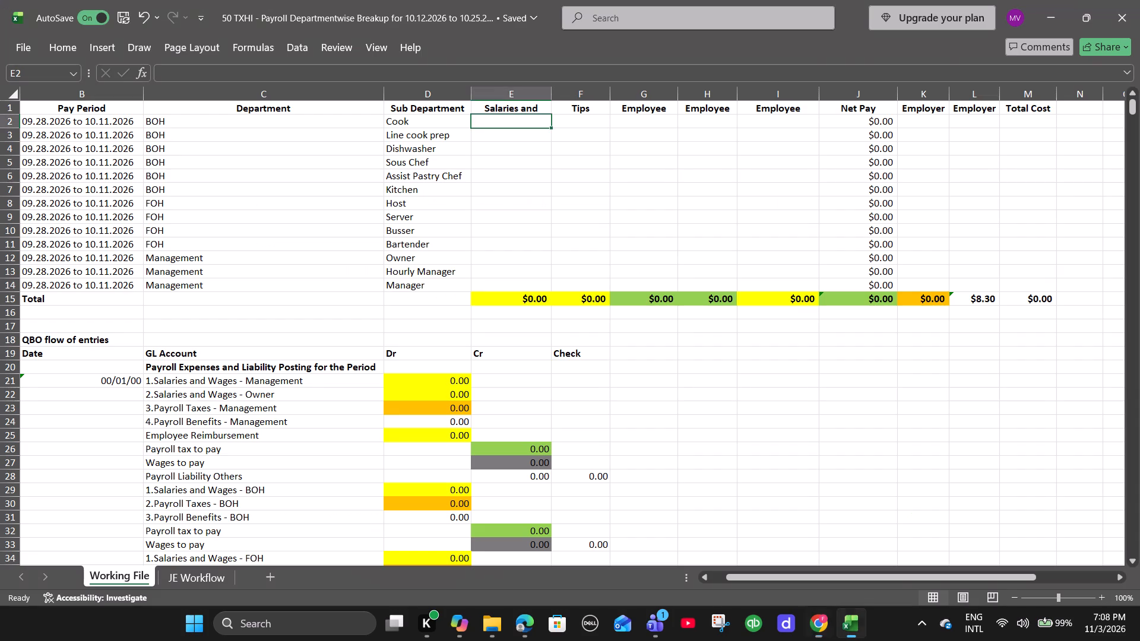
key(7)
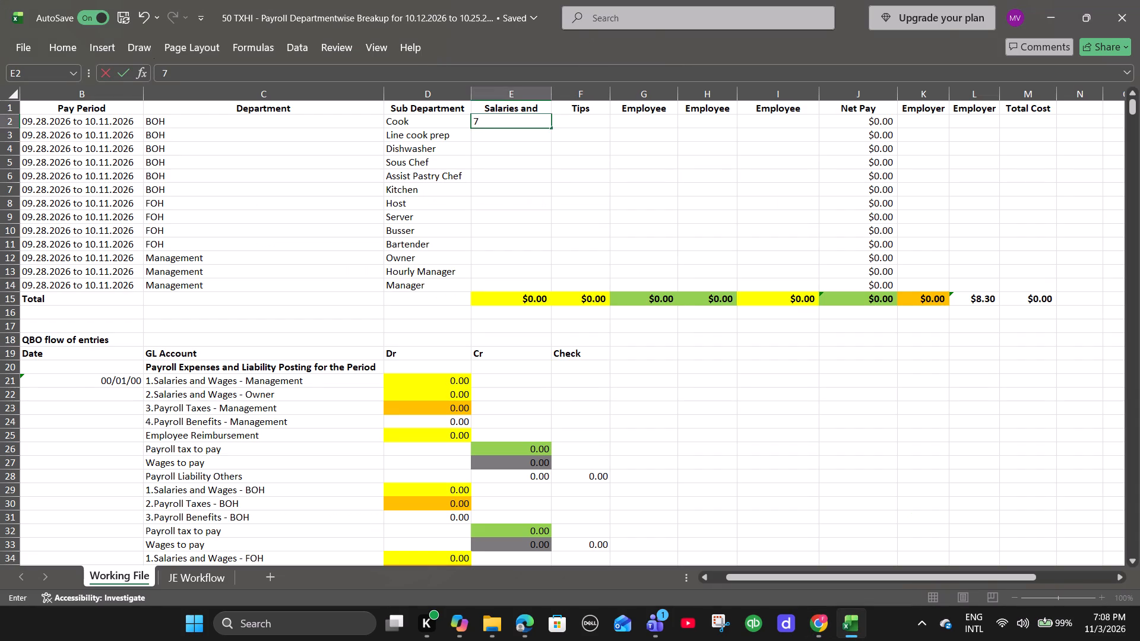
key(2)
key(alt+Tab)
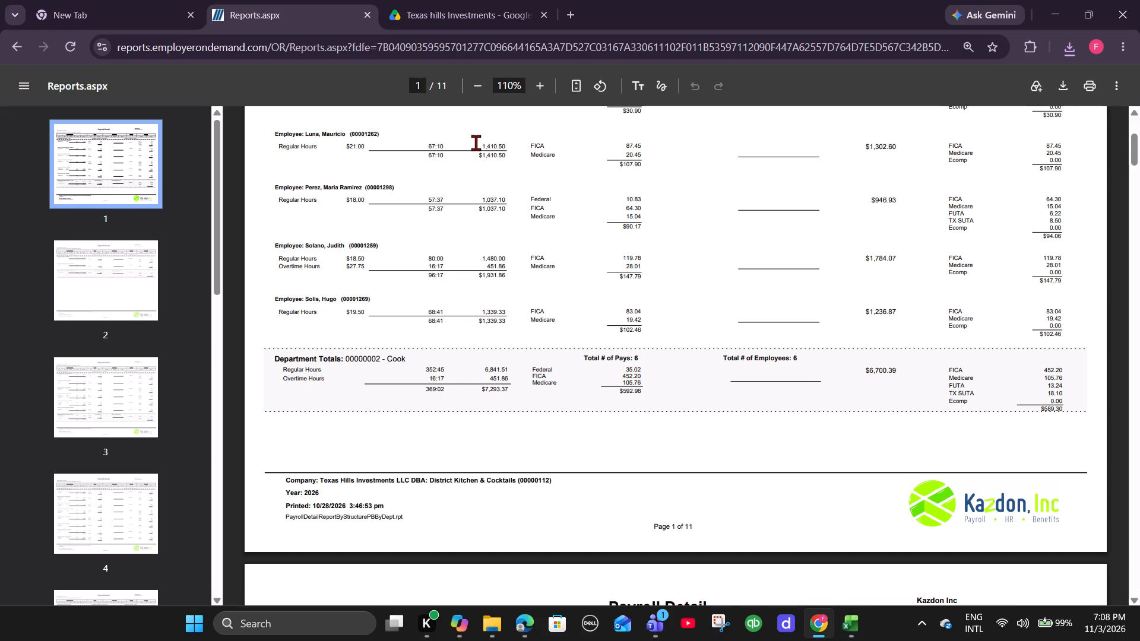
key(alt+Tab)
text(93.37)
key(alt+Tab)
key(alt+Tab)
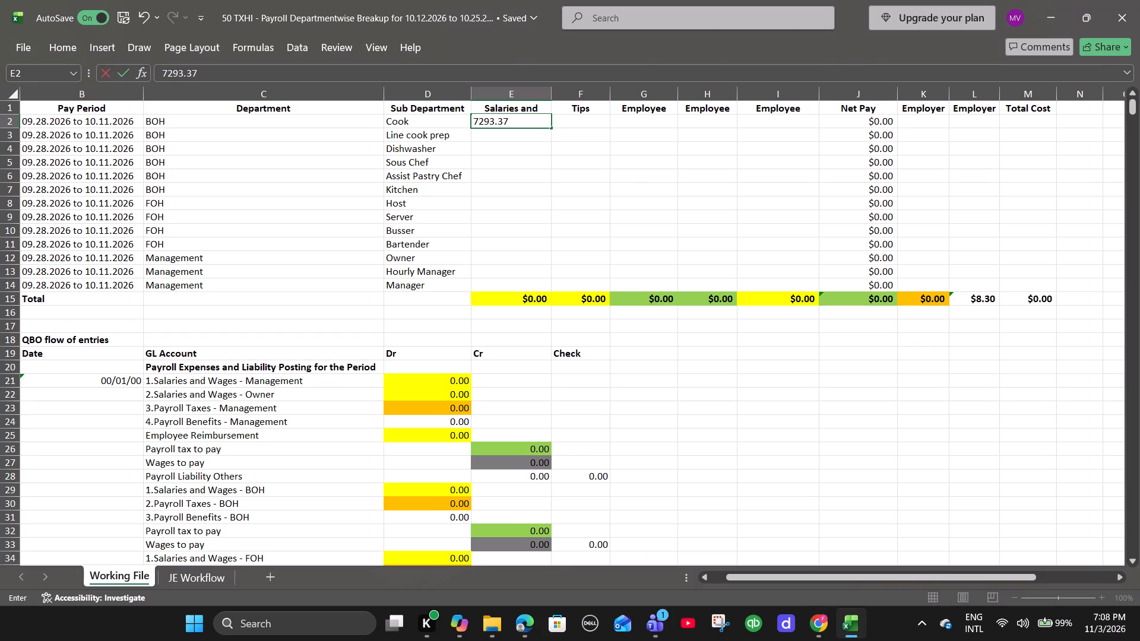
click(570, 125)
Enter the Cook department's employee tax total from the report, 592.98, in the Cook row's Employee column G.
click(638, 123)
key(alt+Tab)
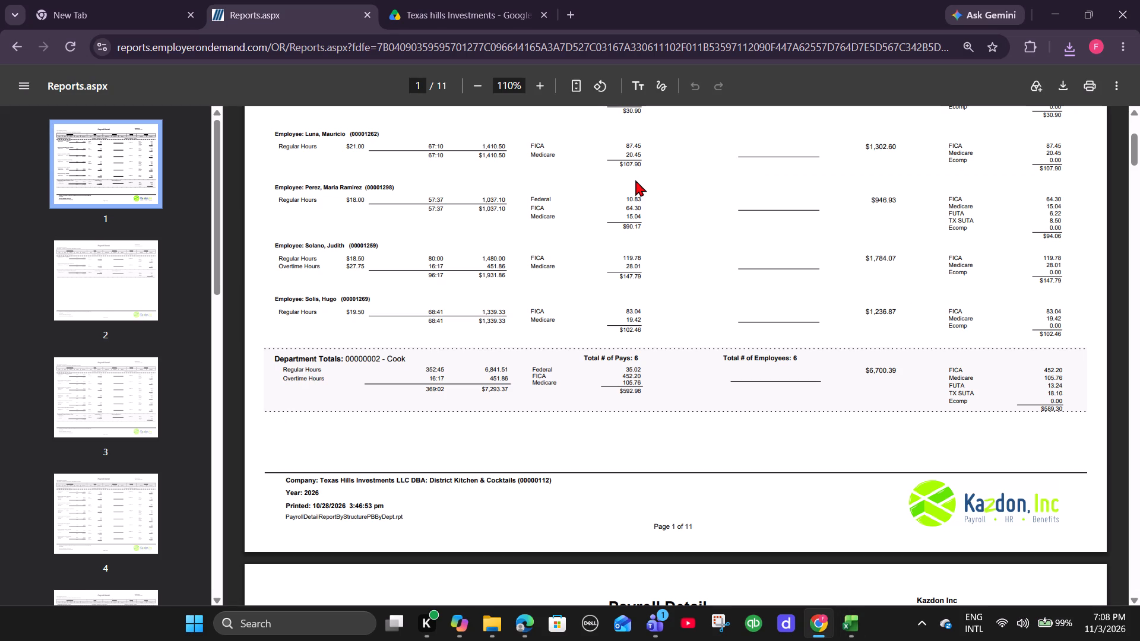
key(alt+Tab)
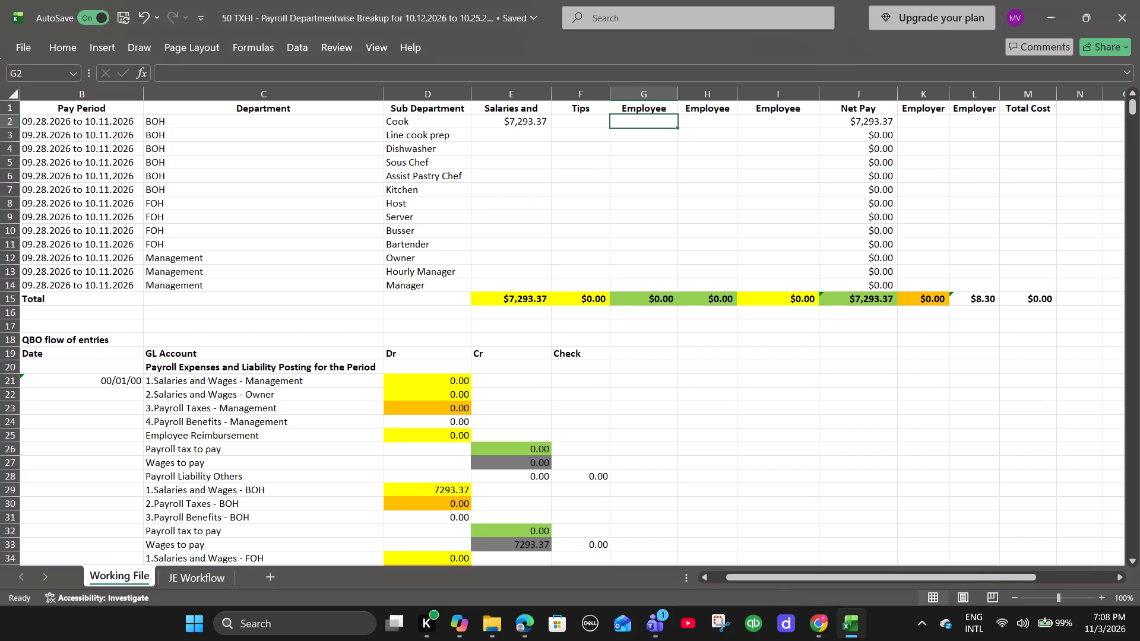
text(592.98)
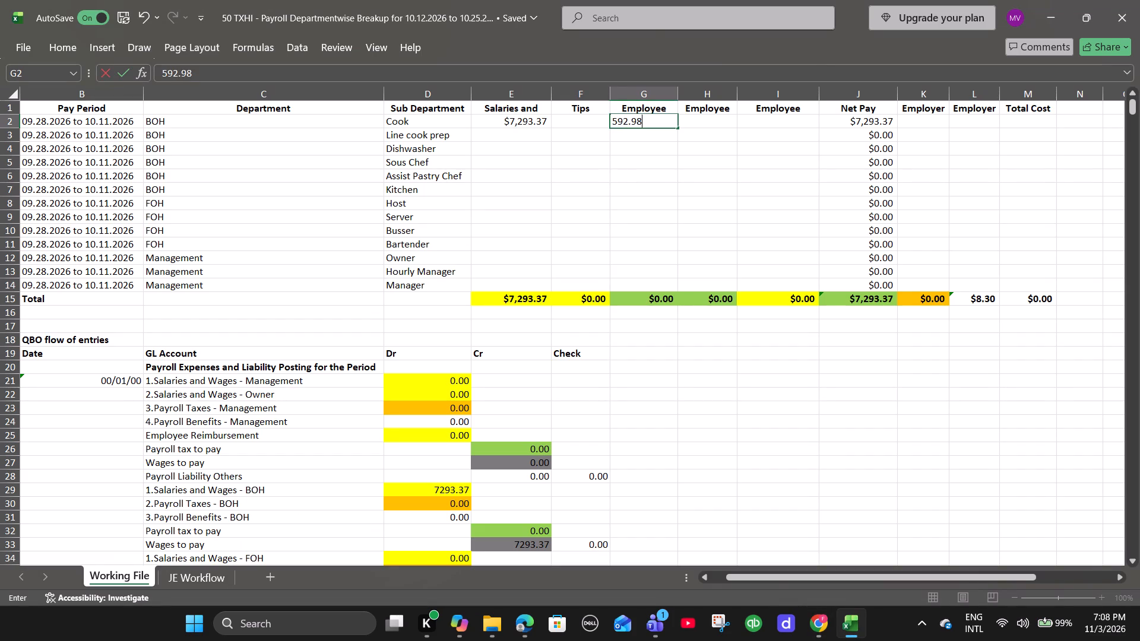
key(Right)
Enter the Cook department's employer liability total from the report, 589.30, in the Cook row's Employer column K.
key(alt+Tab)
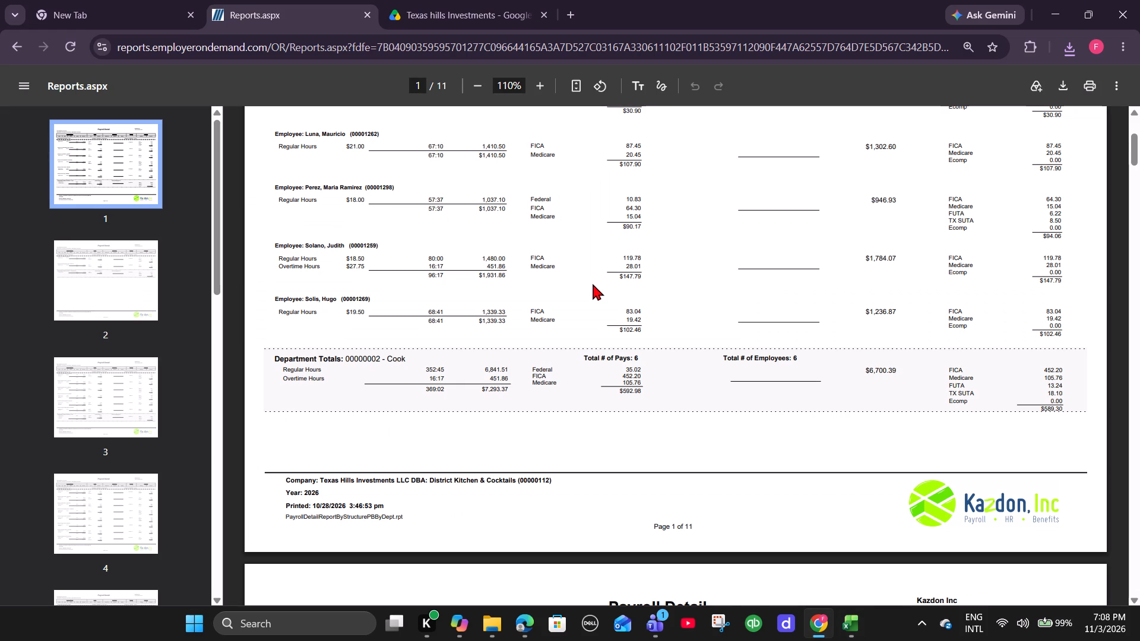
key(alt+Tab)
key(Right)
key(Right)
key(Right)
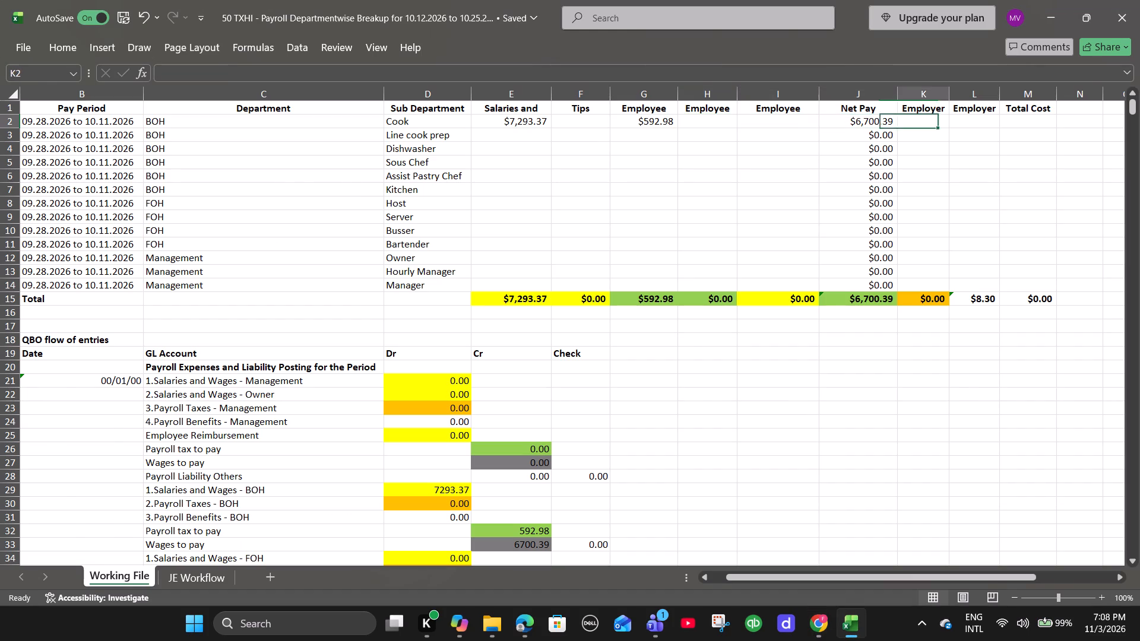
key(alt+Tab)
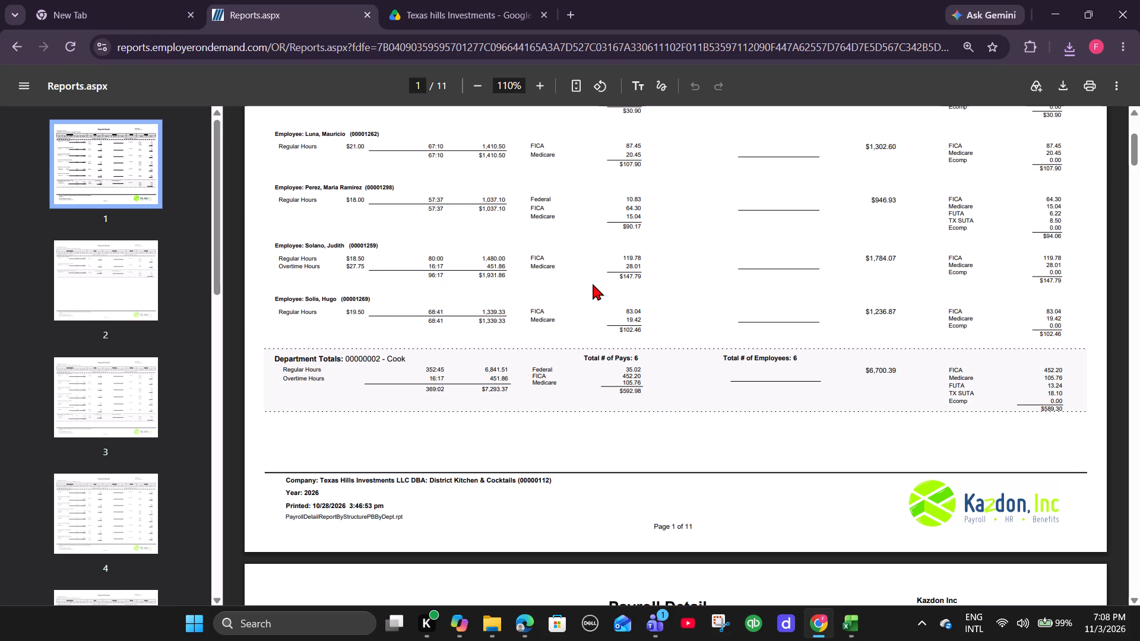
key(alt+Tab)
text(589.30)
key(Right)
Enter the Dishwasher department's total wages from page 2 of the report, 2331.90, in the Dishwasher row's Salaries column.
key(alt+Tab)
scroll(553, 370, down, 9)
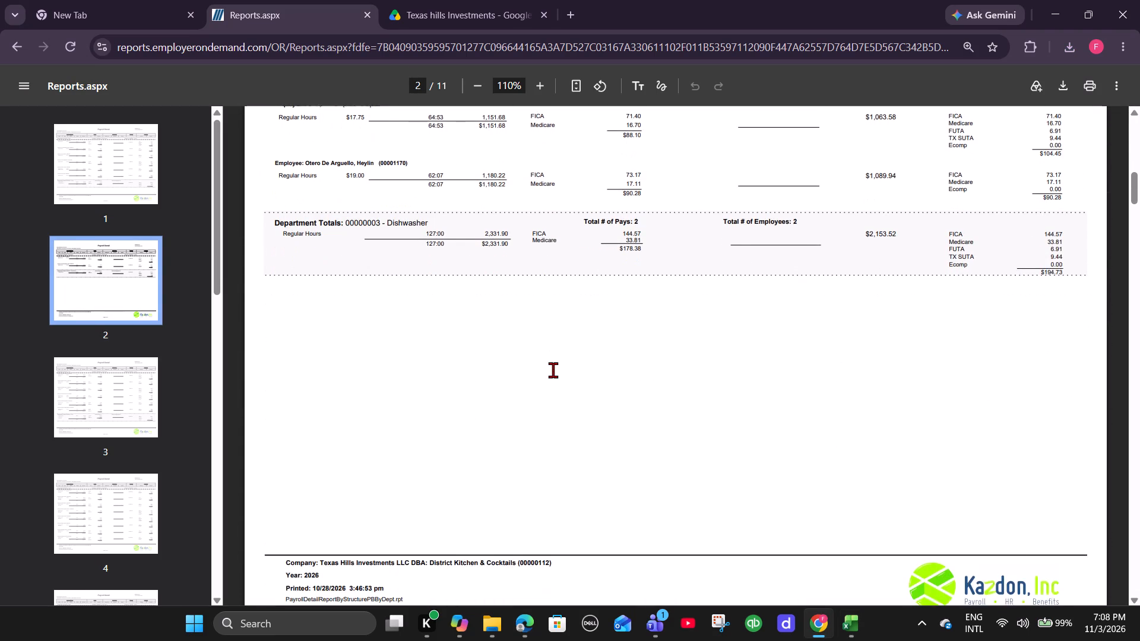
key(alt+Tab)
click(482, 142)
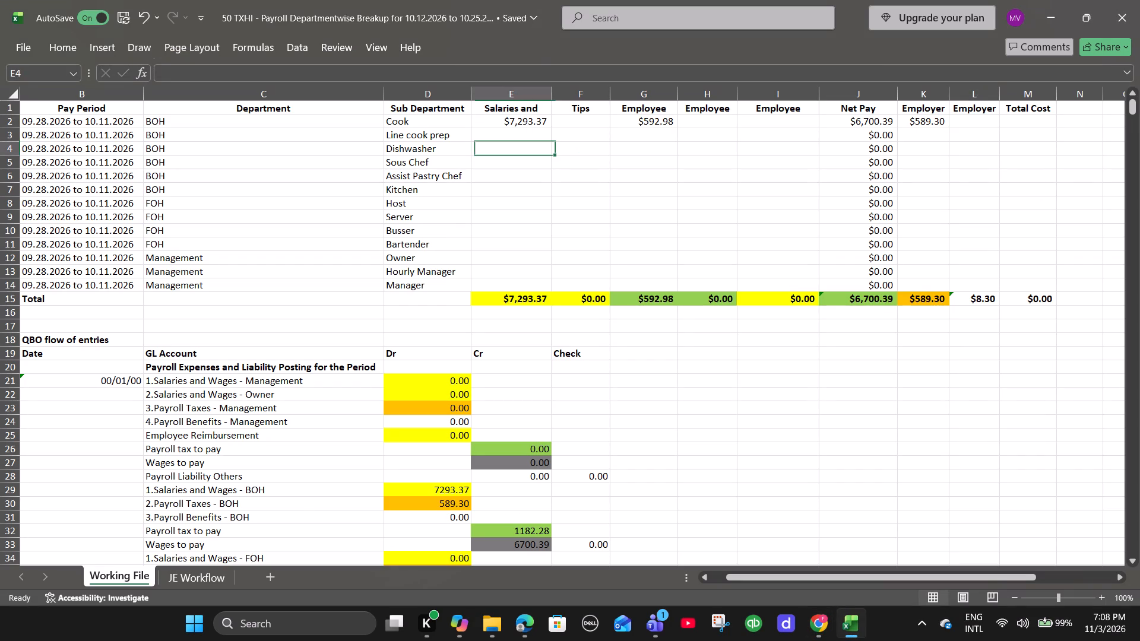
key(alt+Tab)
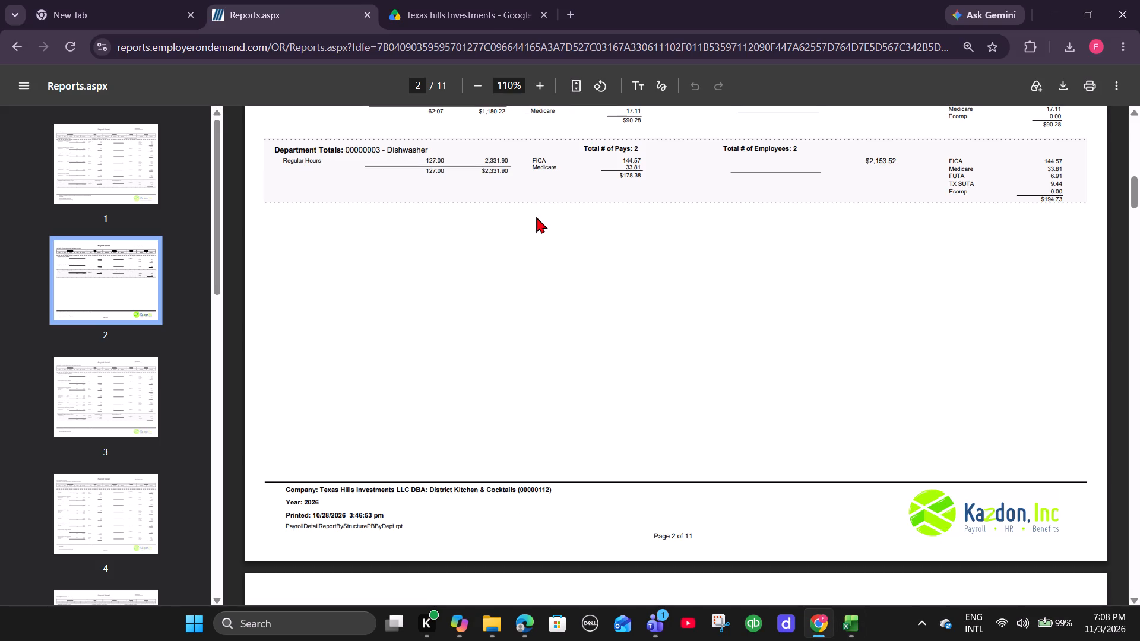
key(alt+Tab)
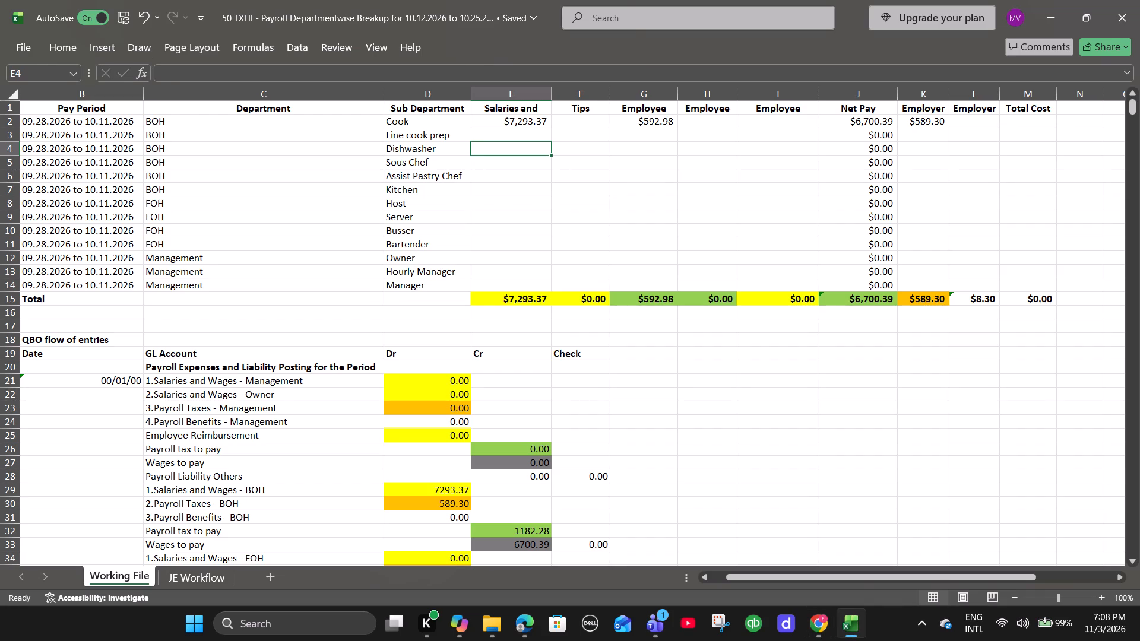
text(2331.90)
key(Right)
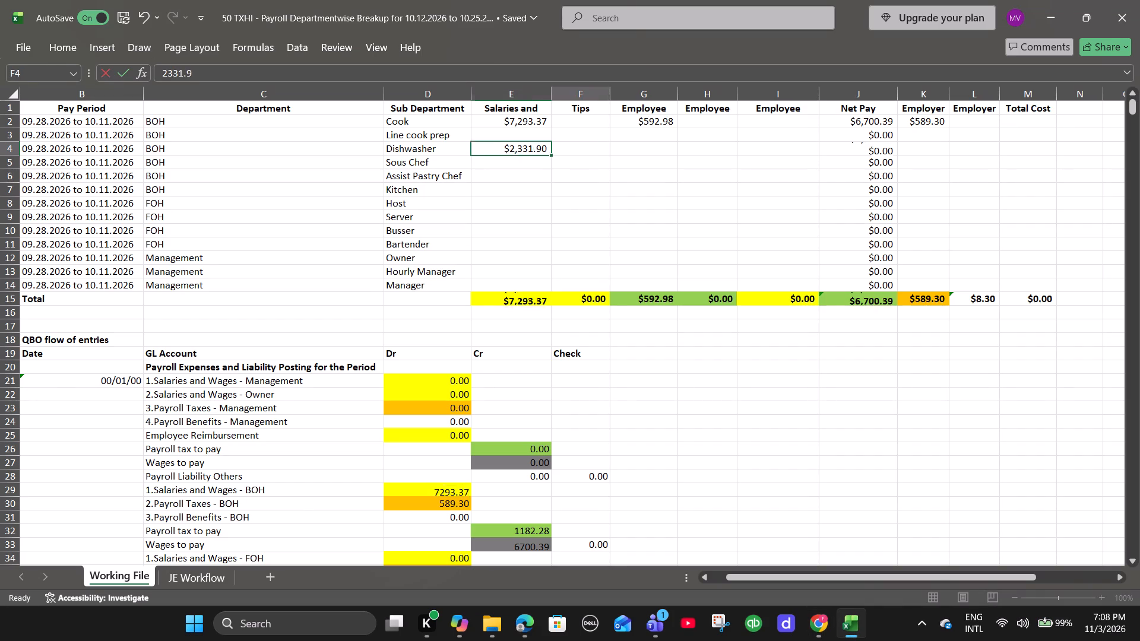
Enter the Dishwasher department's employee tax total from the report, 178.38, in the Dishwasher row's Employee column G.
key(alt+Tab)
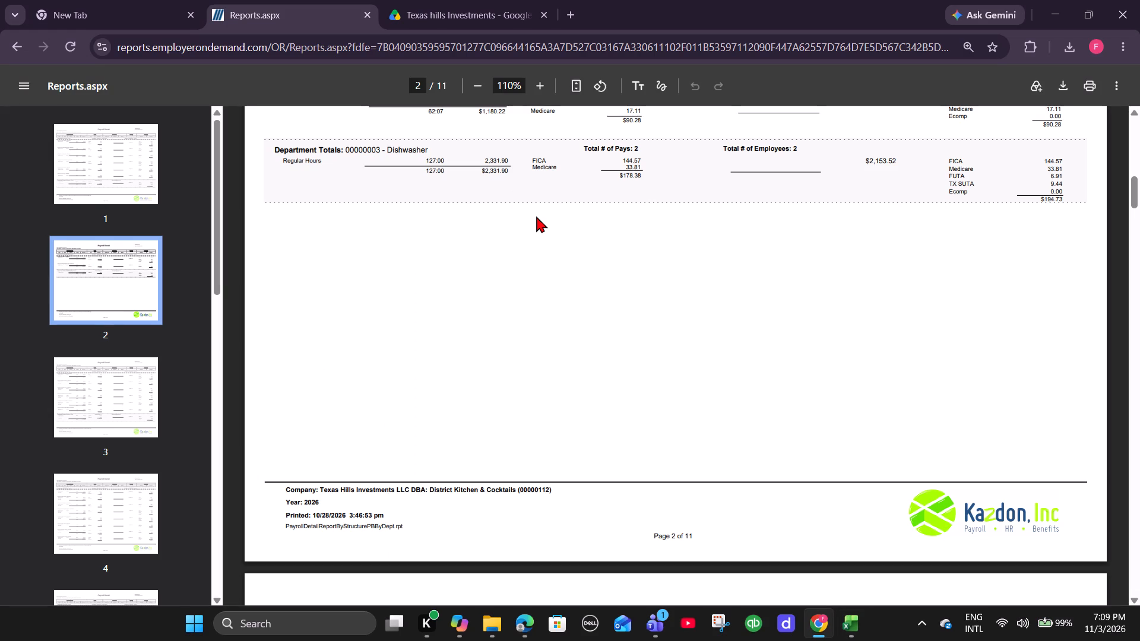
key(alt+Tab)
key(Right)
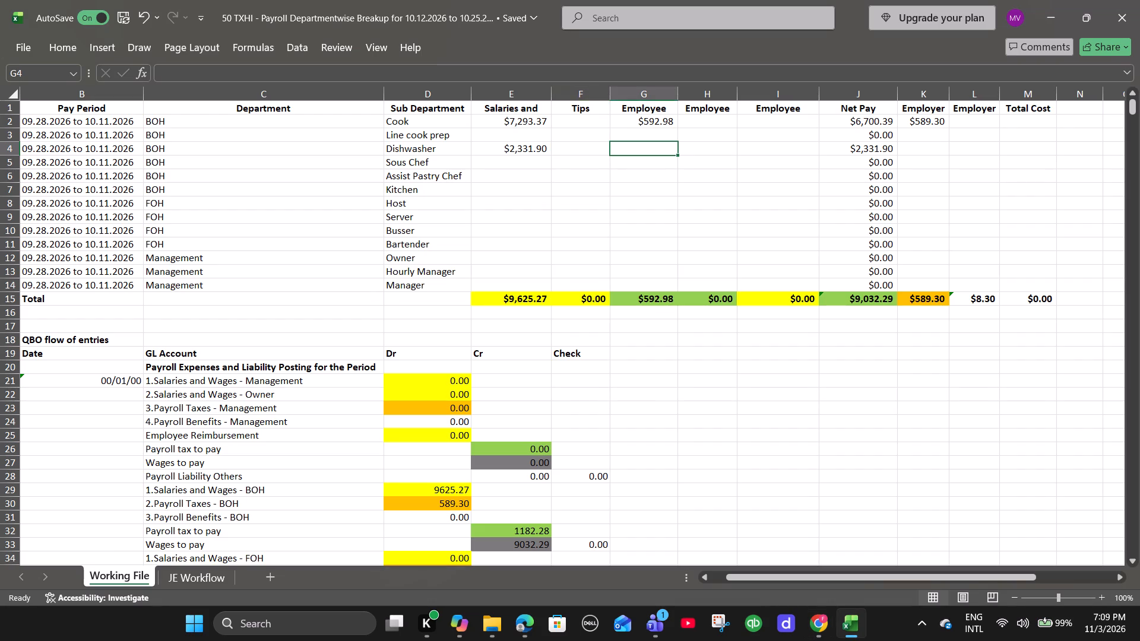
text(178.38)
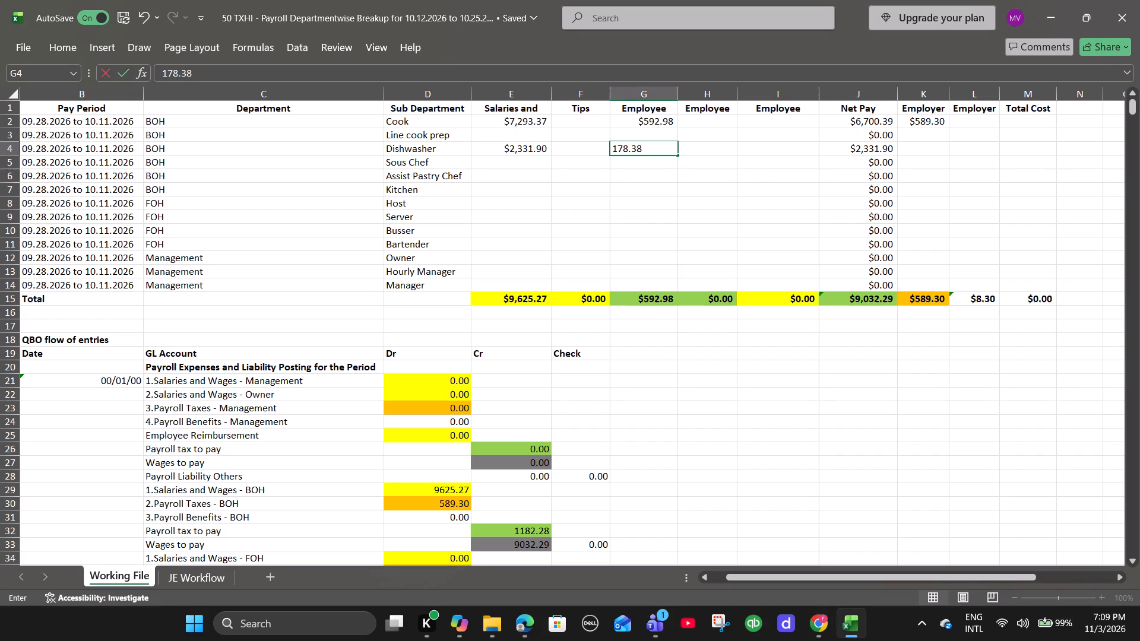
key(Right)
Enter the Dishwasher department's employer liability total from the report, 194.73, in the Dishwasher row's Employer column K.
key(alt+Tab)
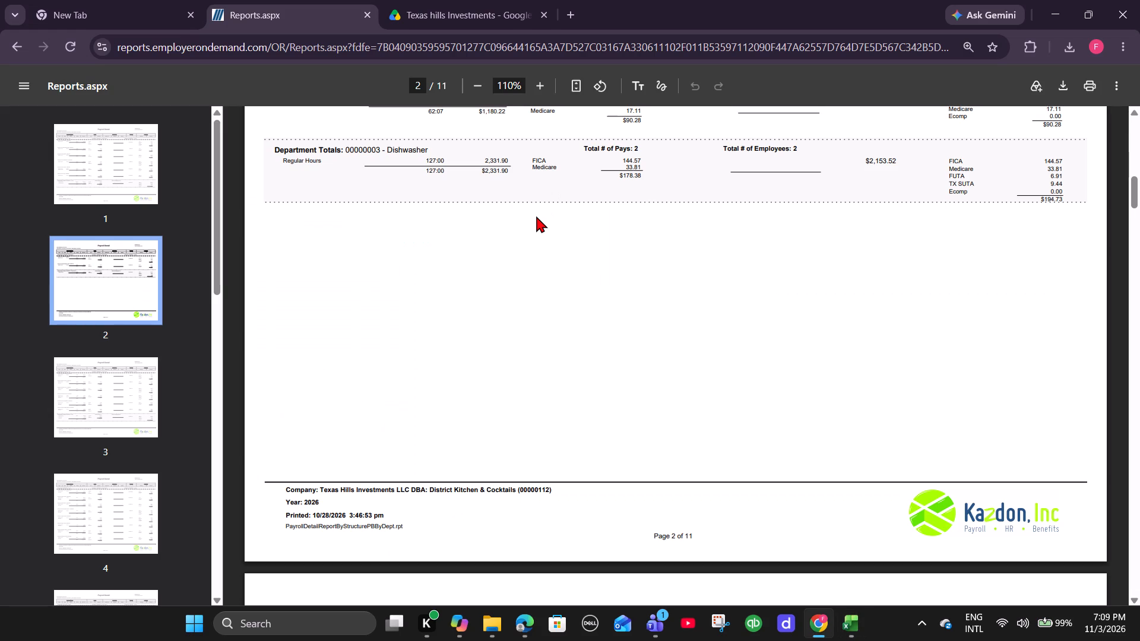
key(alt+Tab)
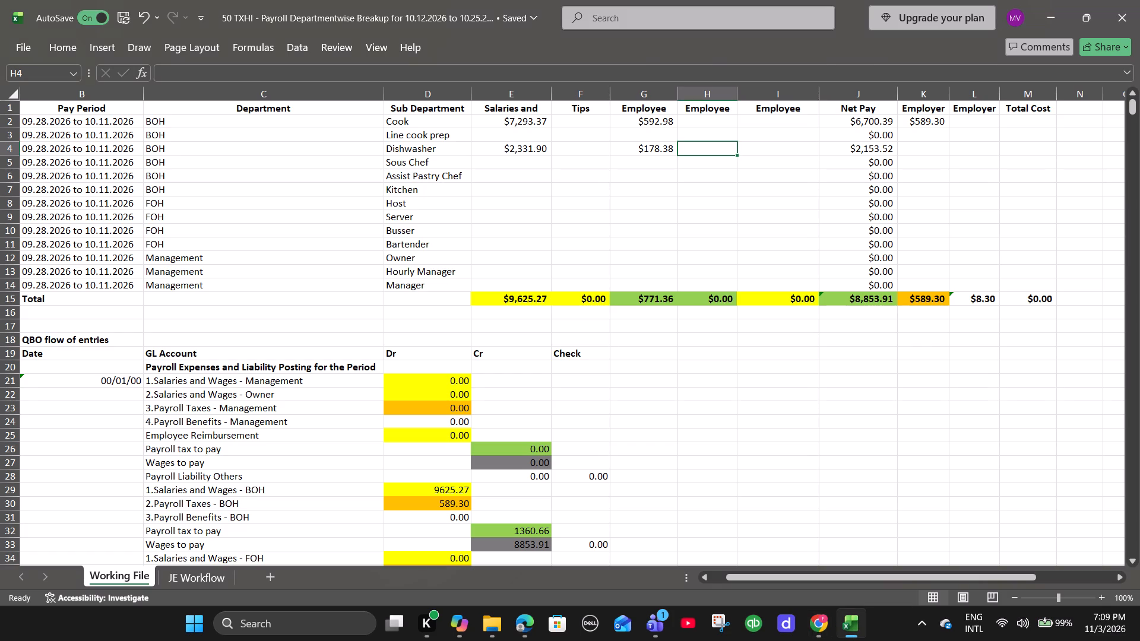
key(Right)
key(Right)
key(Right)
key(alt+Tab)
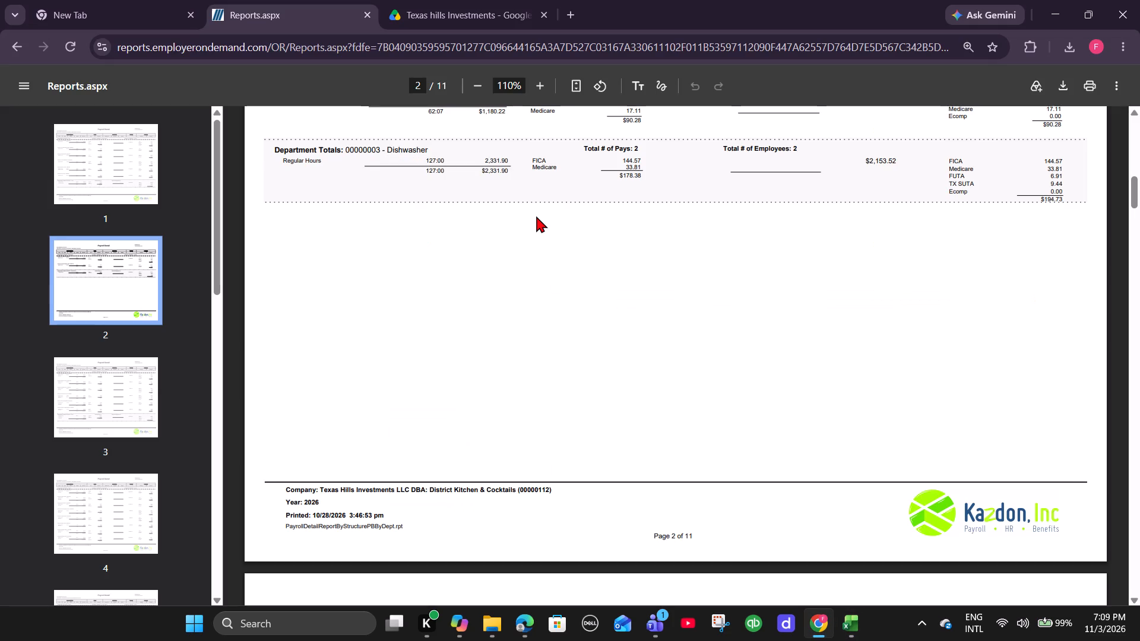
key(alt+Tab)
text(194.)
key(alt+Tab)
key(alt+Tab)
text(73)
key(Right)
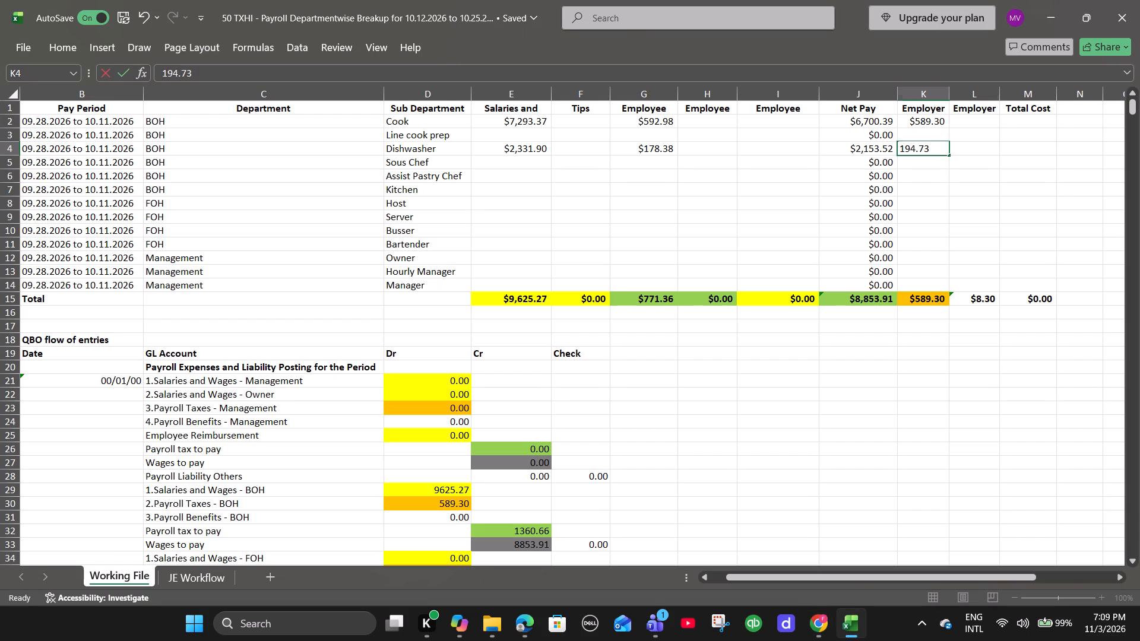
Compare the Dishwasher totals in the report with the worksheet and check the full headings of the two Employer columns.
key(alt+Tab)
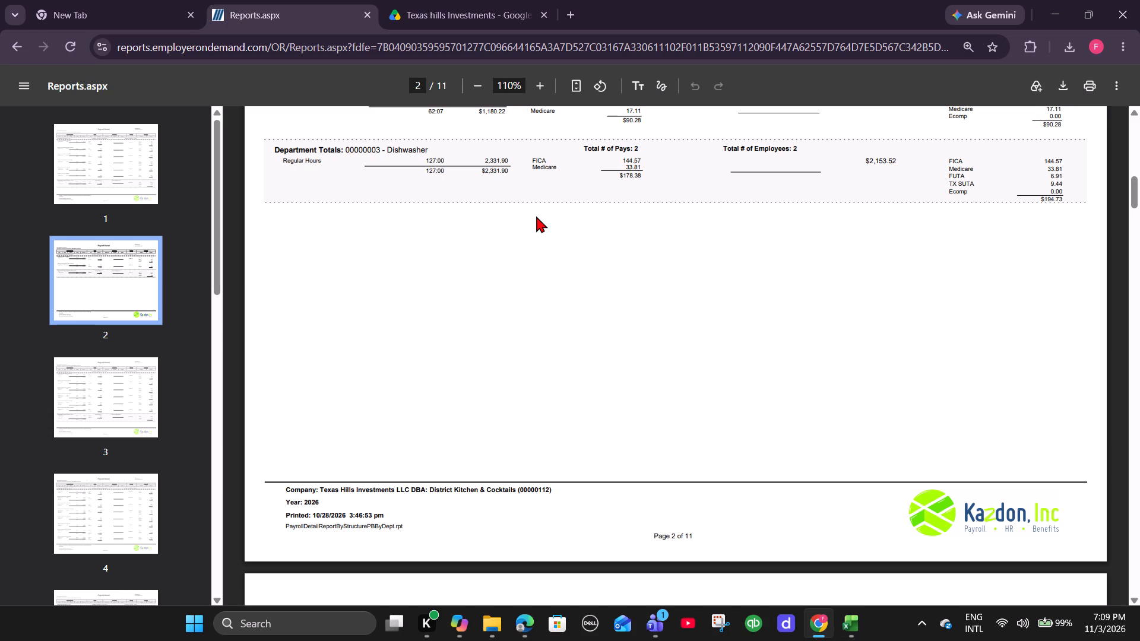
key(alt+Tab)
key(alt+Tab)
key(alt+Tab)
key(alt+Tab)
scroll(536, 216, down, 1)
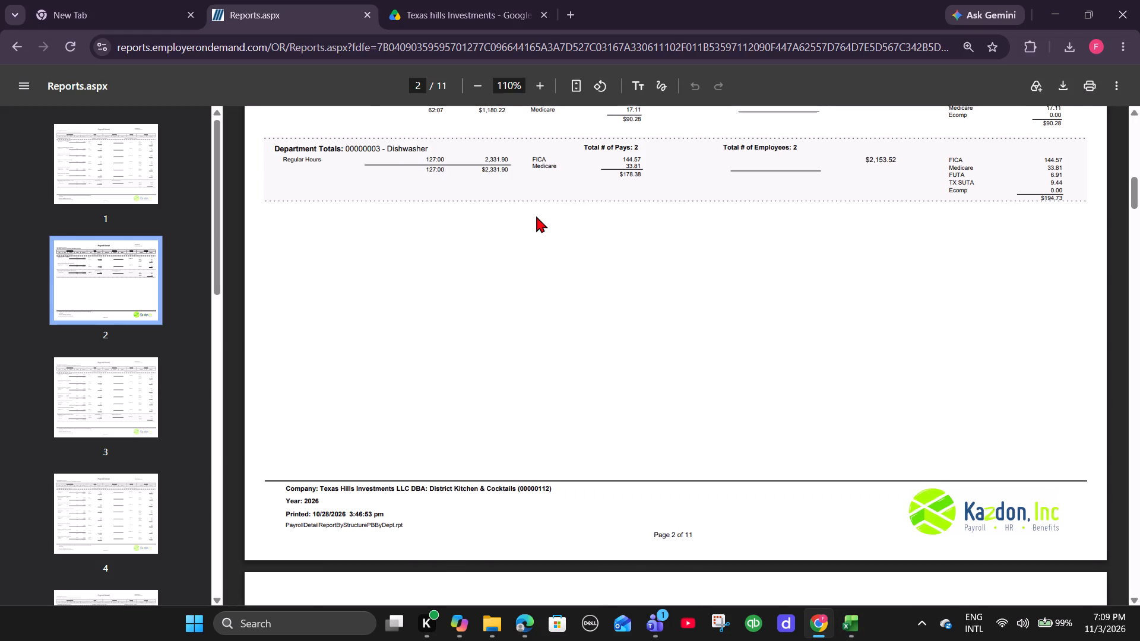
key(alt+Tab)
click(974, 109)
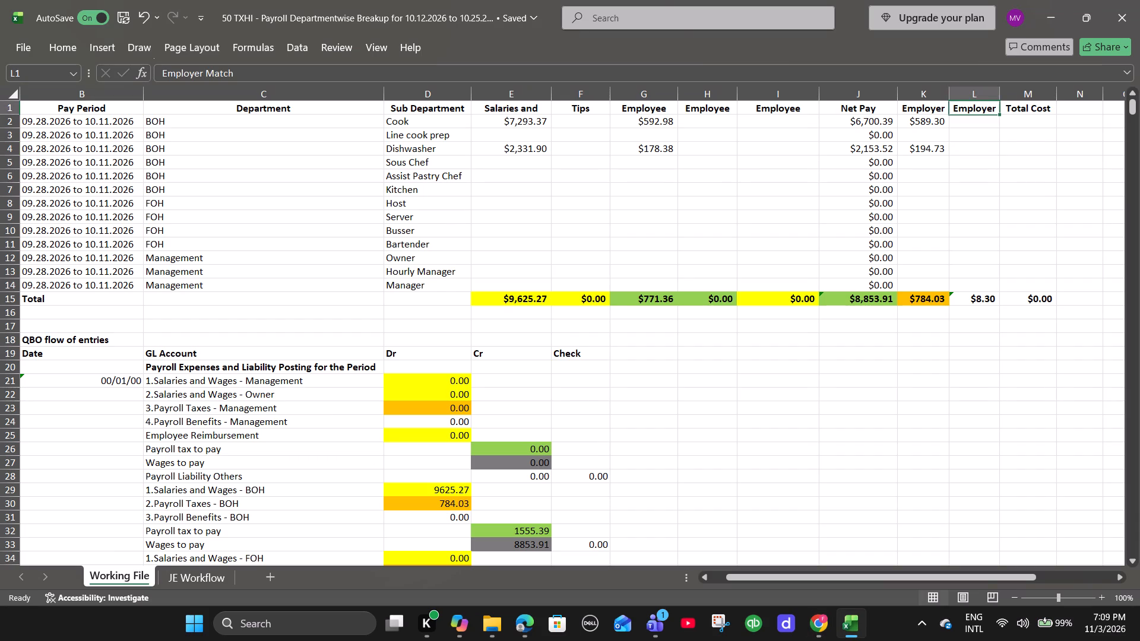
click(941, 110)
Enter the Host department's direct tips from page 3 of the report, 25, in the Host row's Tips column.
key(alt+Tab)
scroll(467, 354, down, 4)
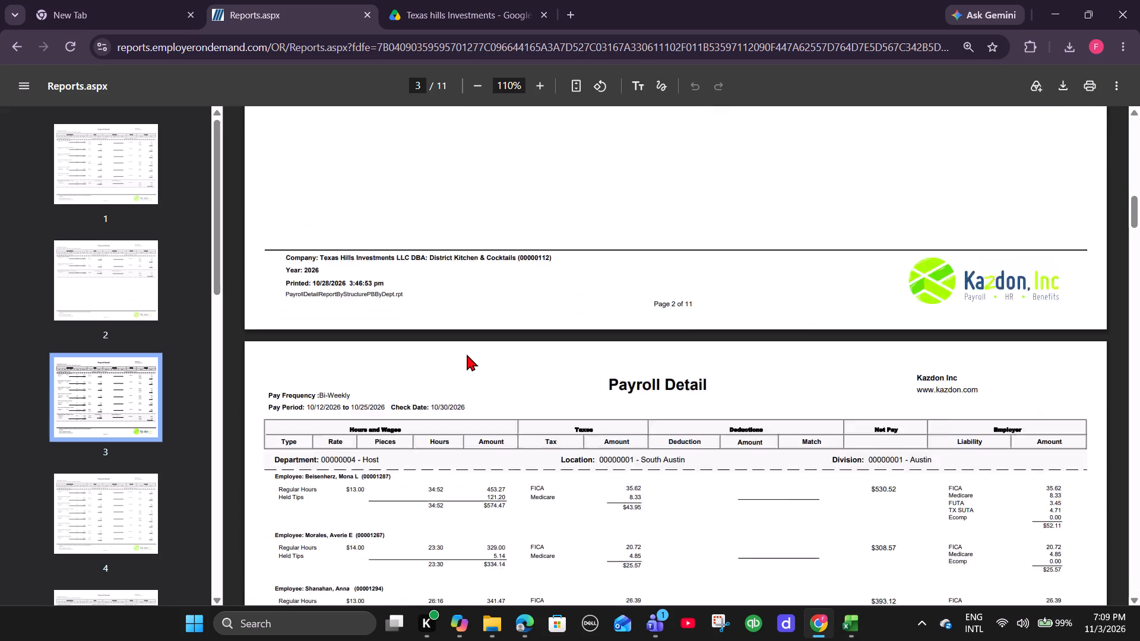
scroll(467, 354, down, 3)
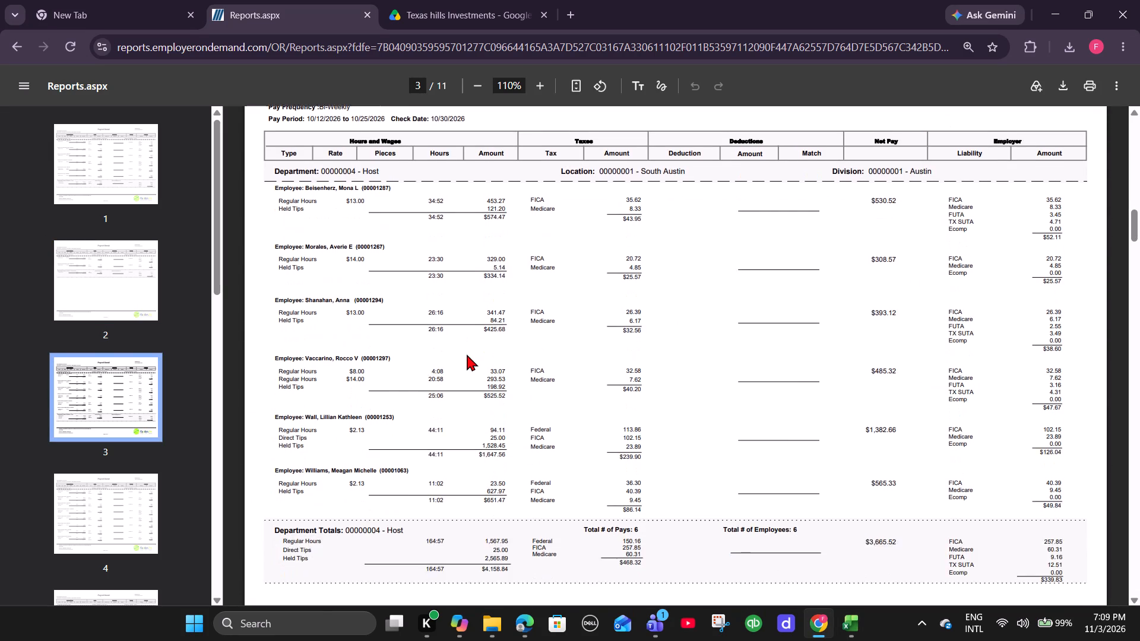
scroll(467, 354, down, 3)
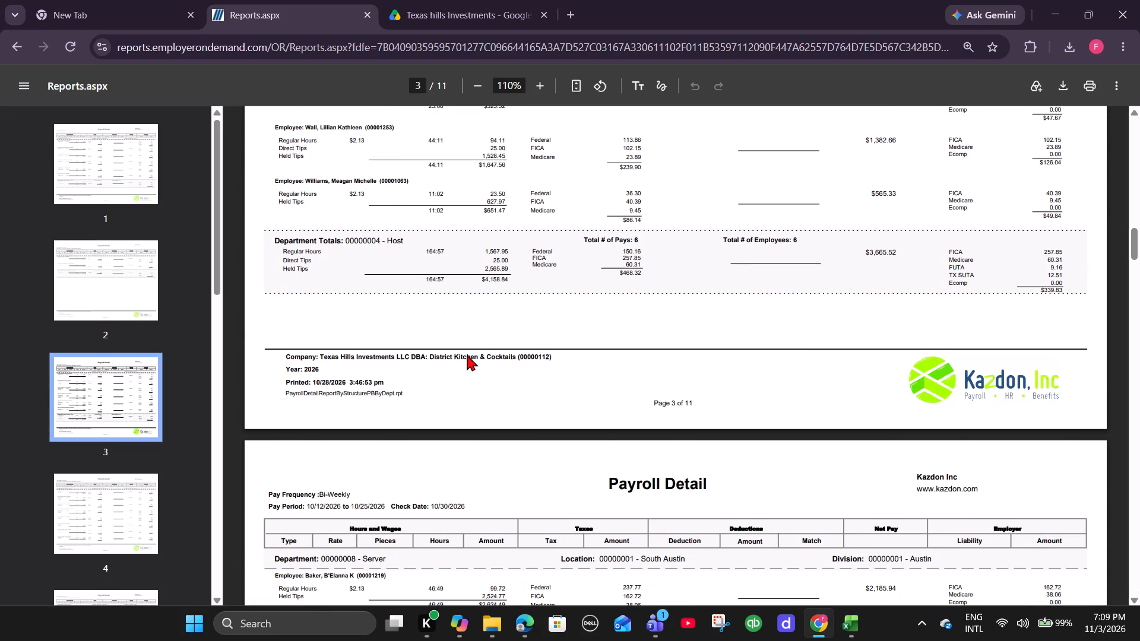
key(alt+Tab)
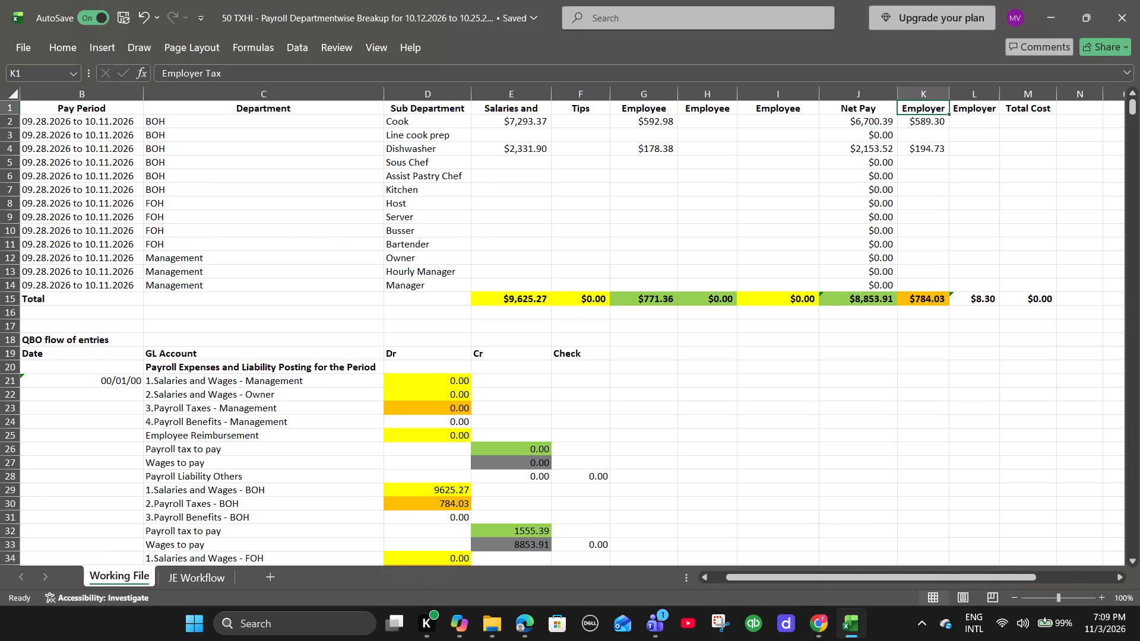
click(493, 202)
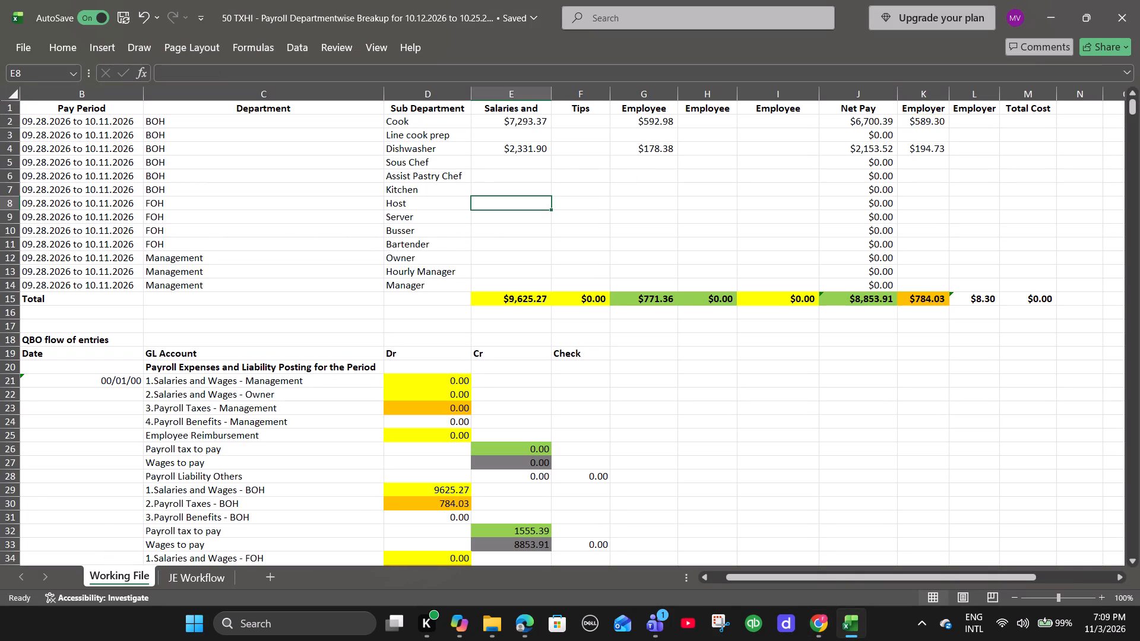
click(578, 207)
key(alt+Tab)
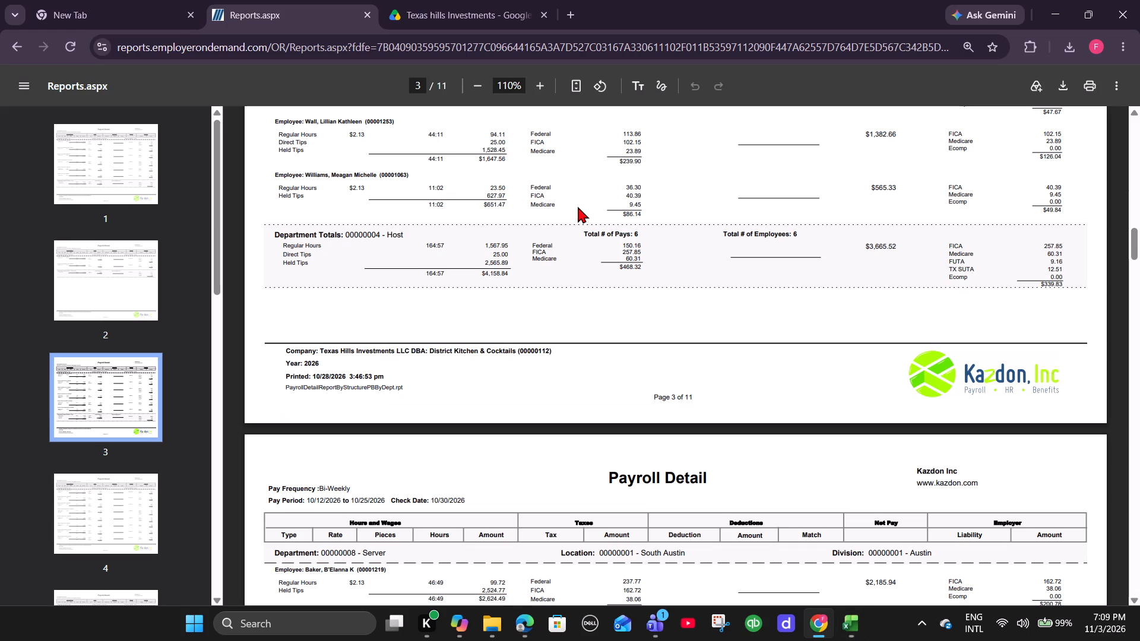
key(alt+Tab)
text(25)
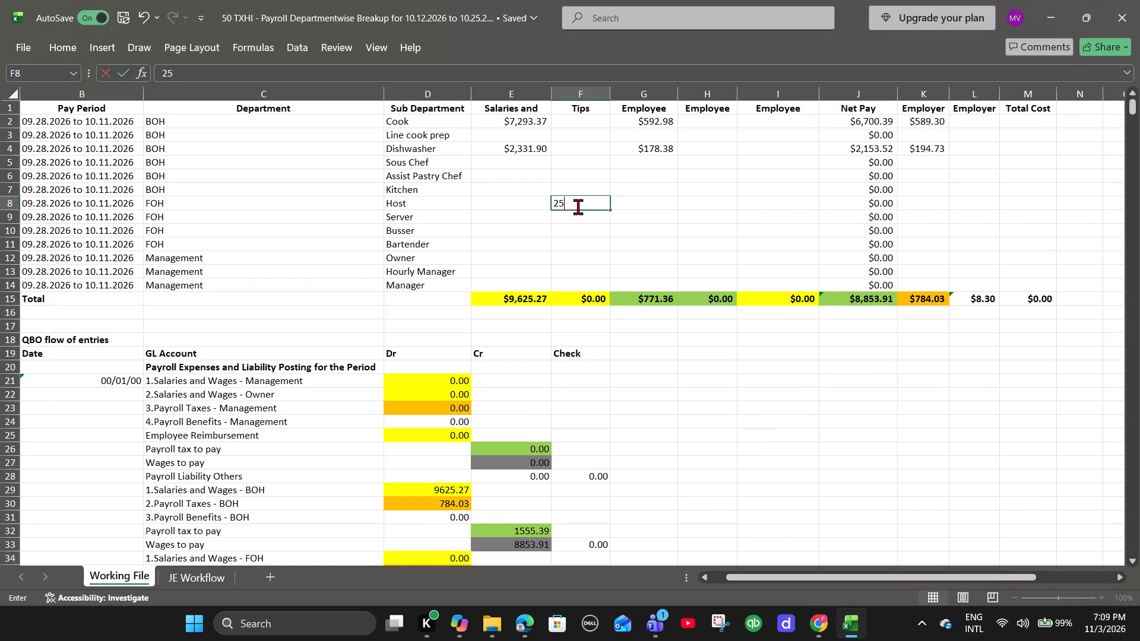
key(Left)
Enter the Host department's total wages less direct tips, 4133.84, in the Host row's Salaries column.
key(alt+Tab)
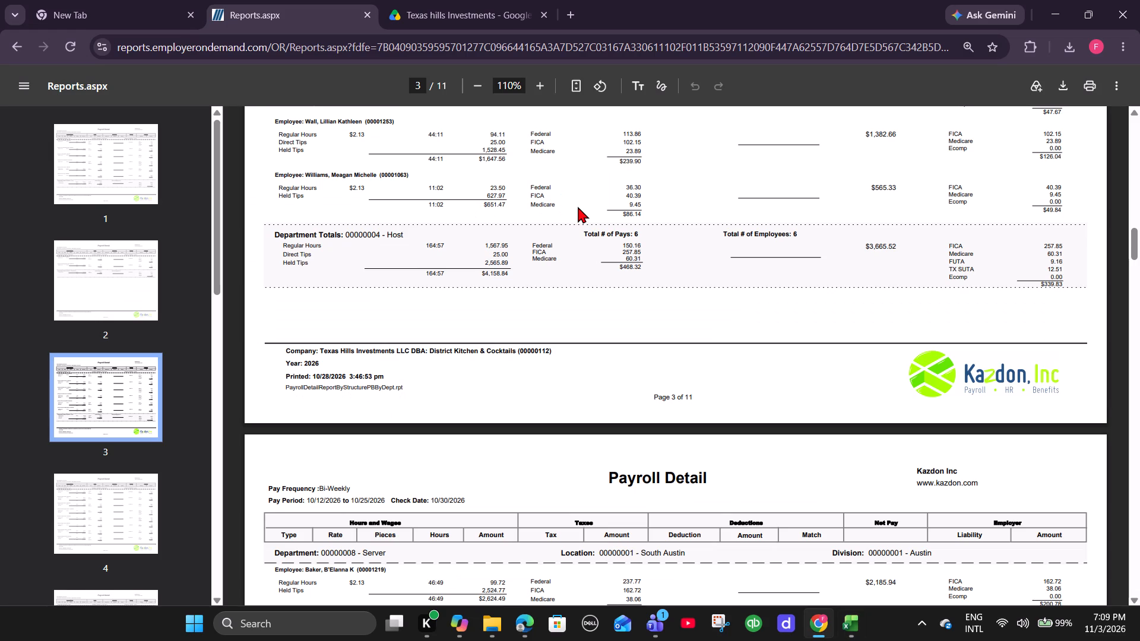
key(ctrl+plus)
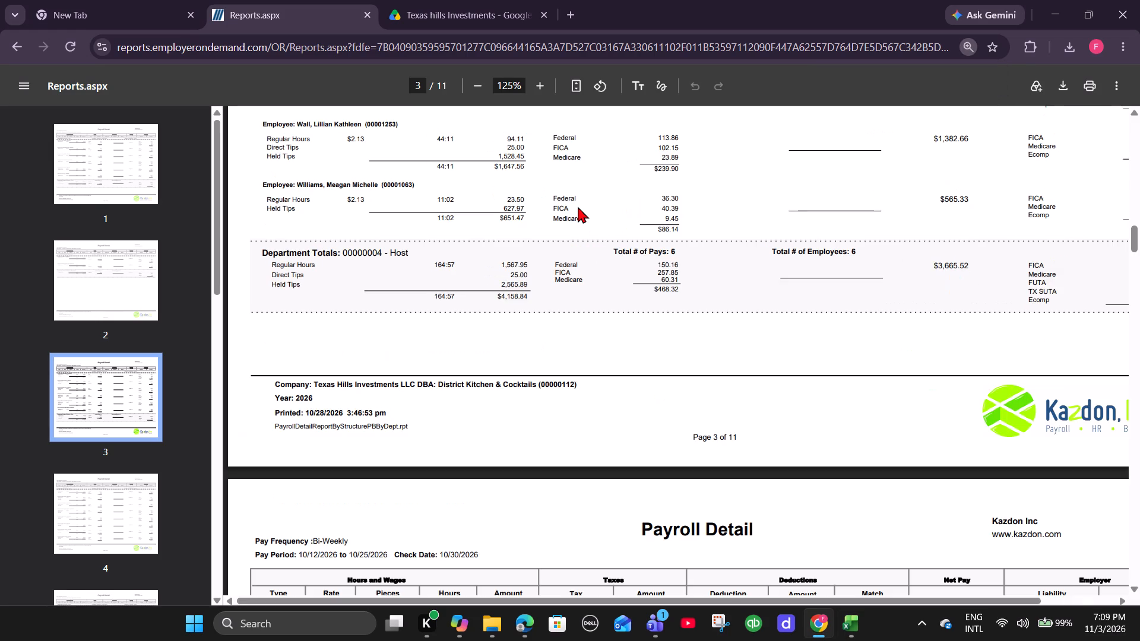
key(ctrl+minus)
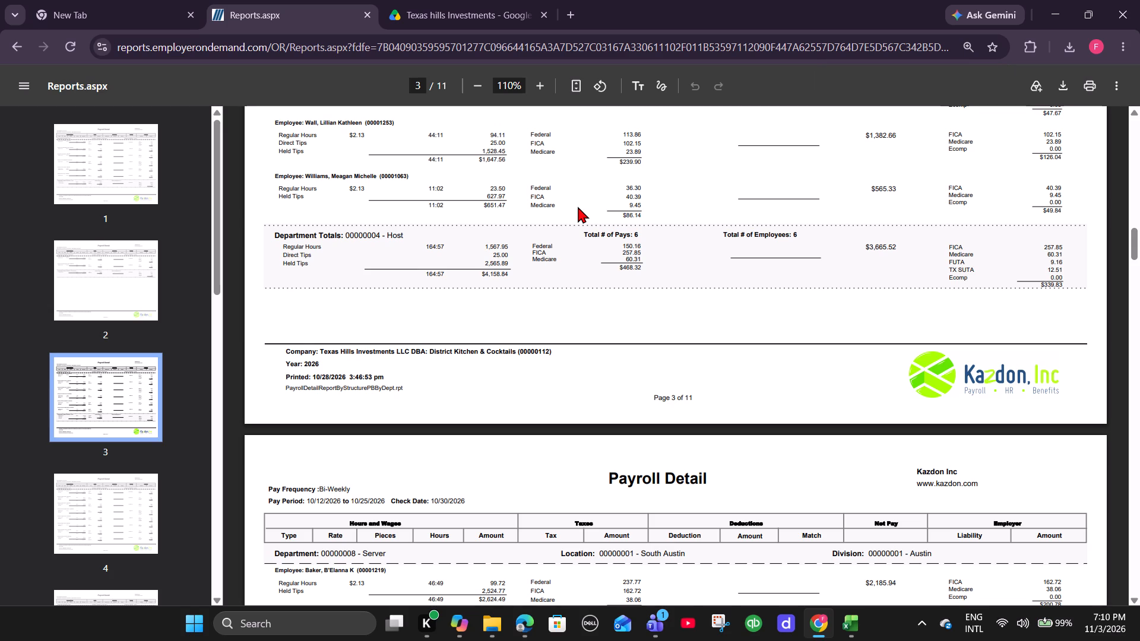
key(alt+Tab)
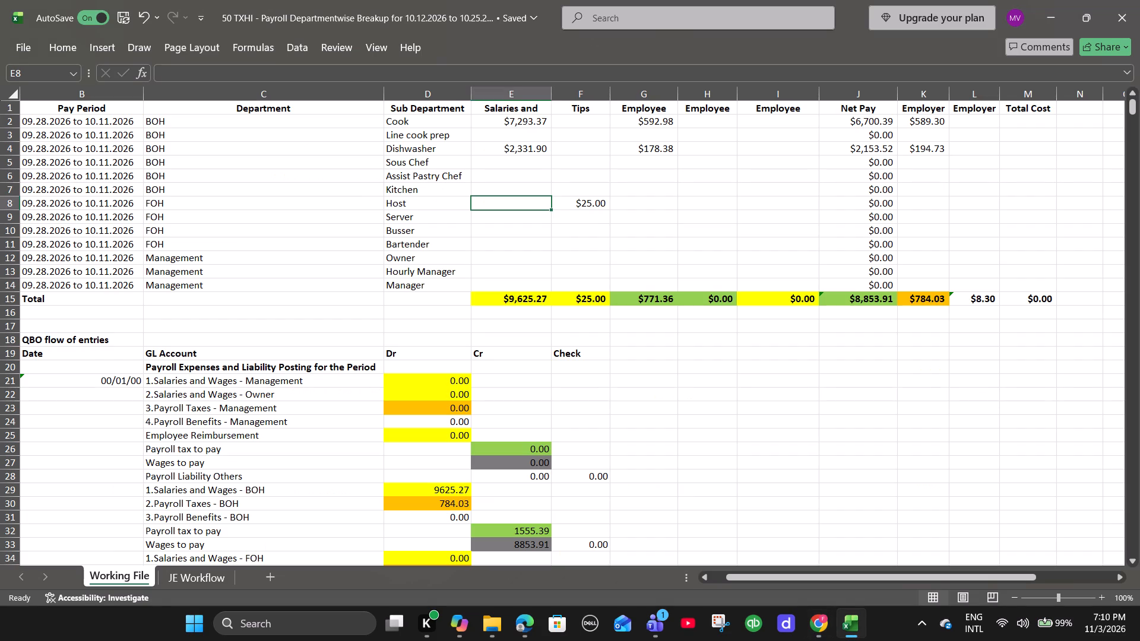
text(4133.84)
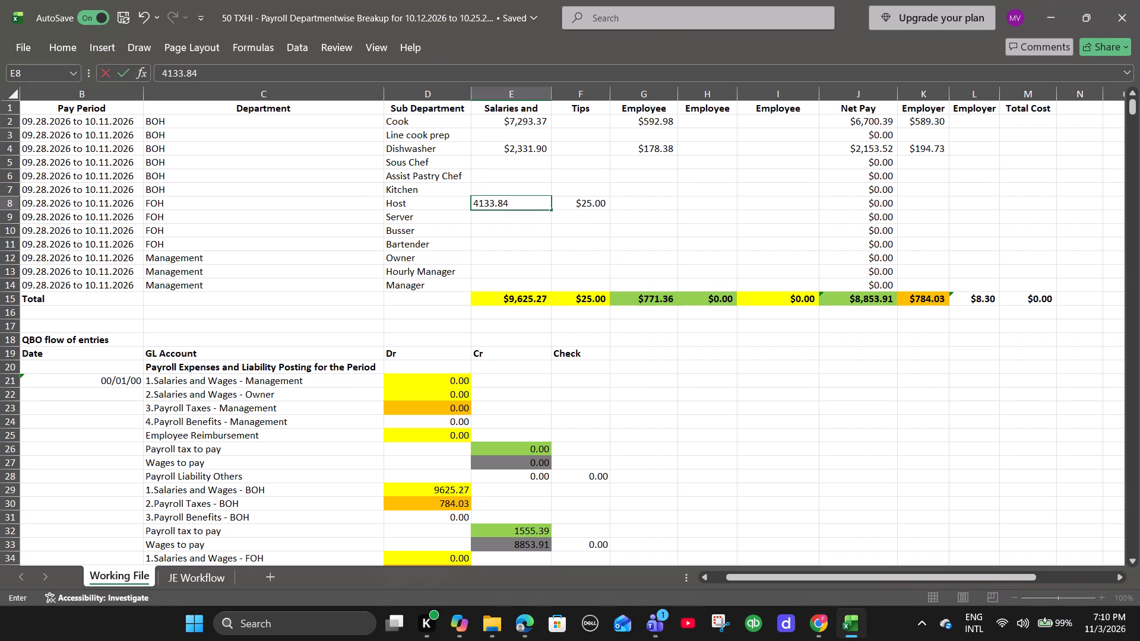
key(Right)
Enter the Host department's employee tax total from the report, 468.32, in the Host row's Employee column G.
key(Right)
key(alt+Tab)
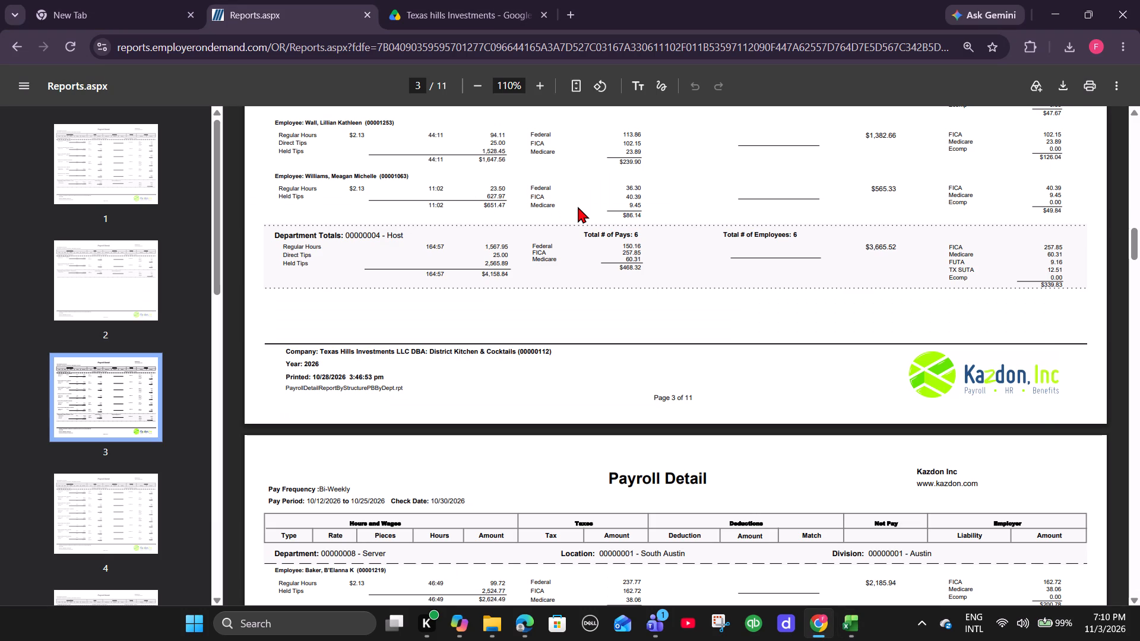
key(alt+Tab)
text(468.32)
key(Right)
Enter the Host department's employer liability total from the report, 339.83, in the Host row's Employer column K.
key(Right)
key(Right)
key(Right)
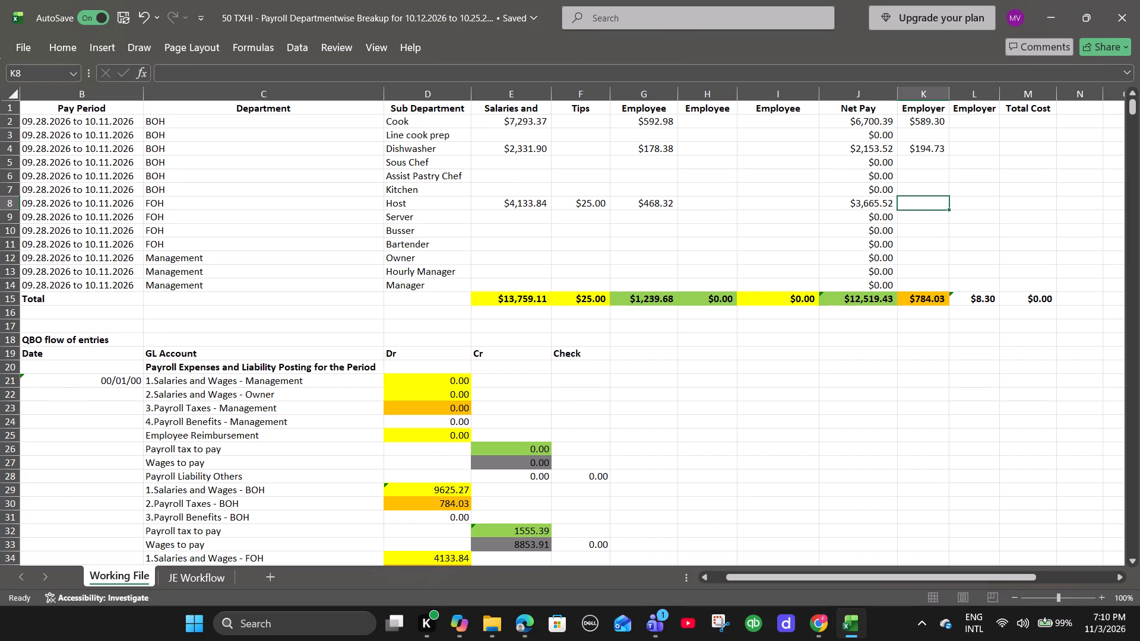
key(alt+Tab)
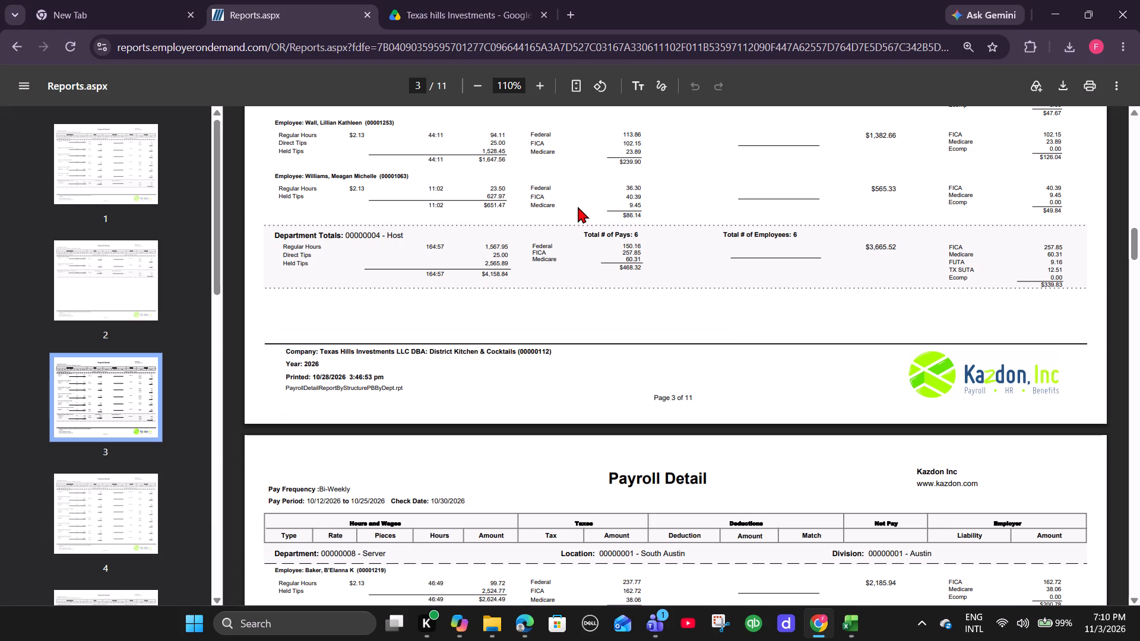
key(alt+Tab)
text(339.83)
key(alt+Tab)
key(alt+Tab)
key(Right)
Enter the Server department's direct tips from page 5 of the report, 12, in the Server row's Tips column.
key(alt+Tab)
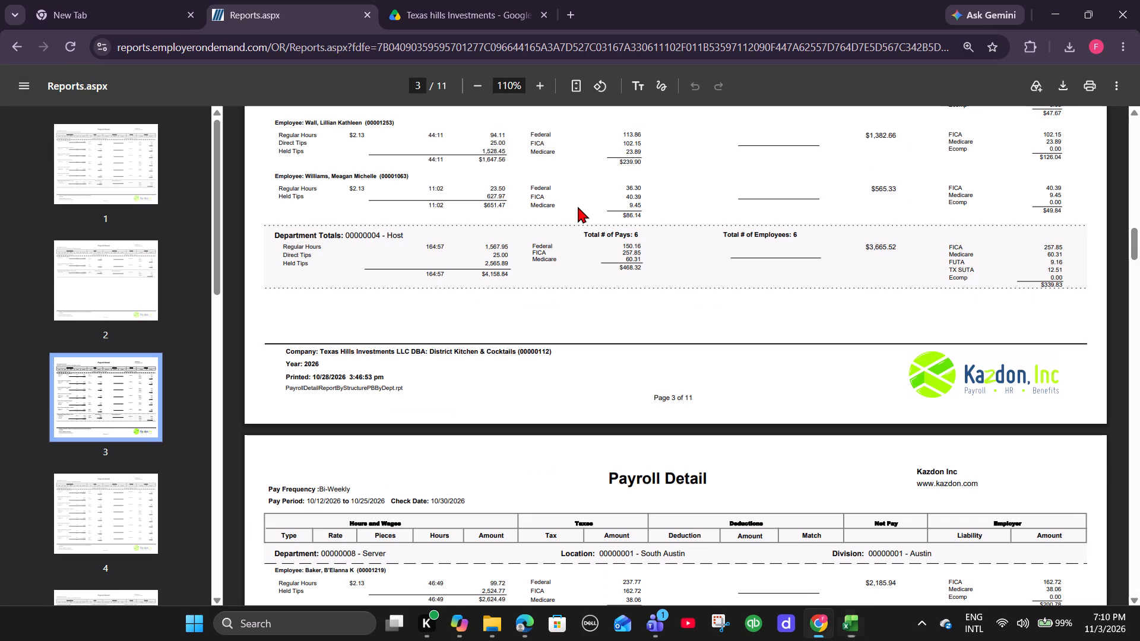
scroll(481, 242, down, 5)
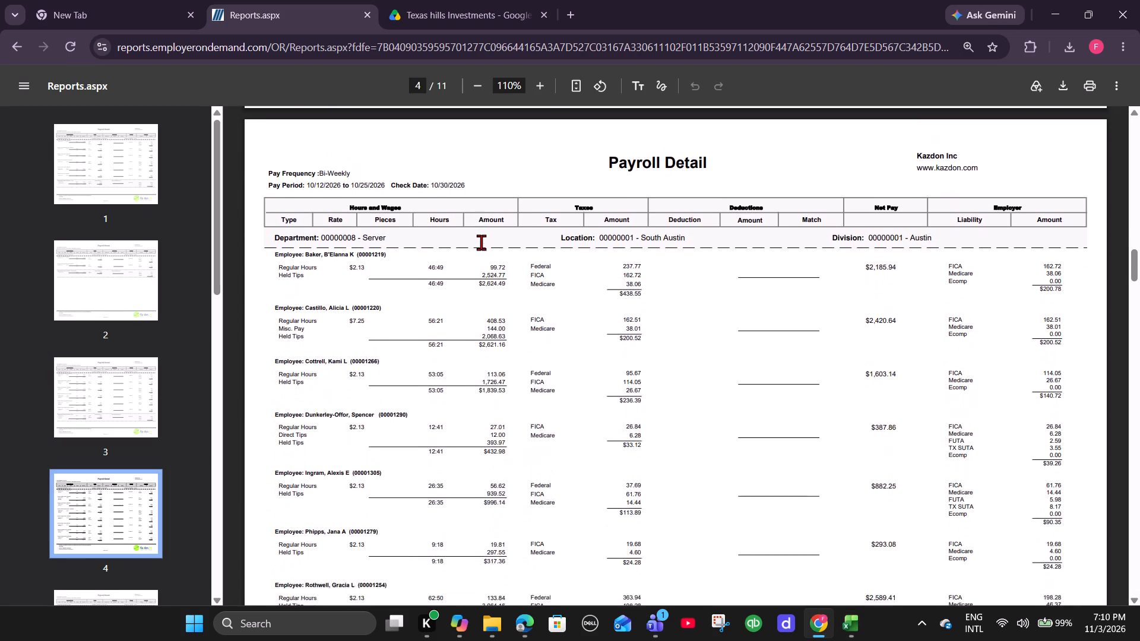
scroll(481, 242, down, 7)
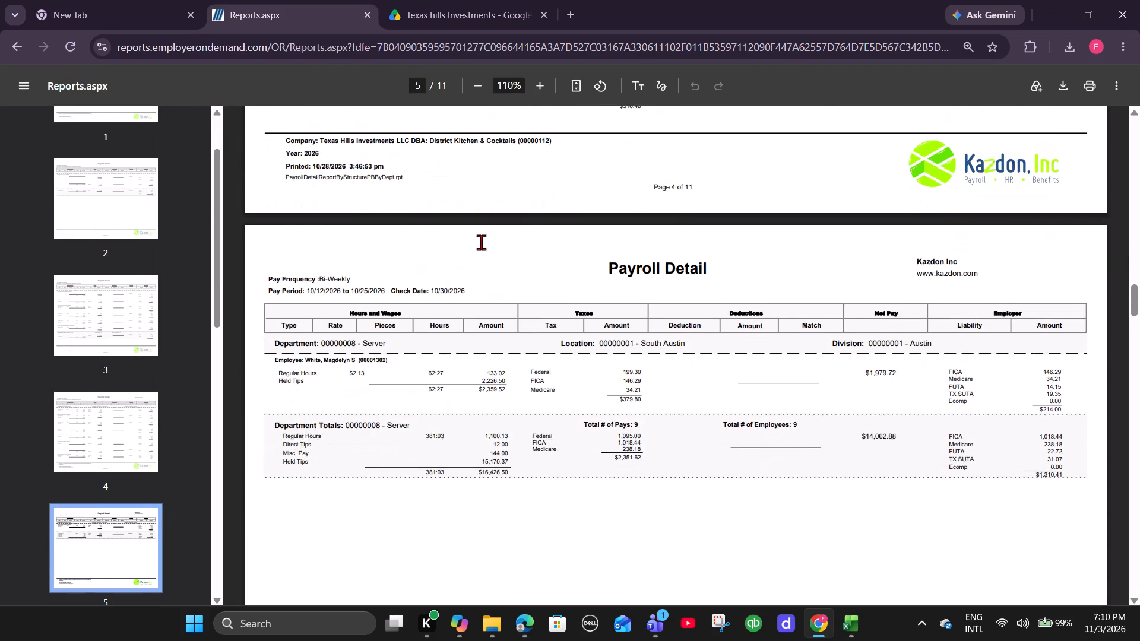
scroll(481, 242, down, 3)
key(alt+Tab)
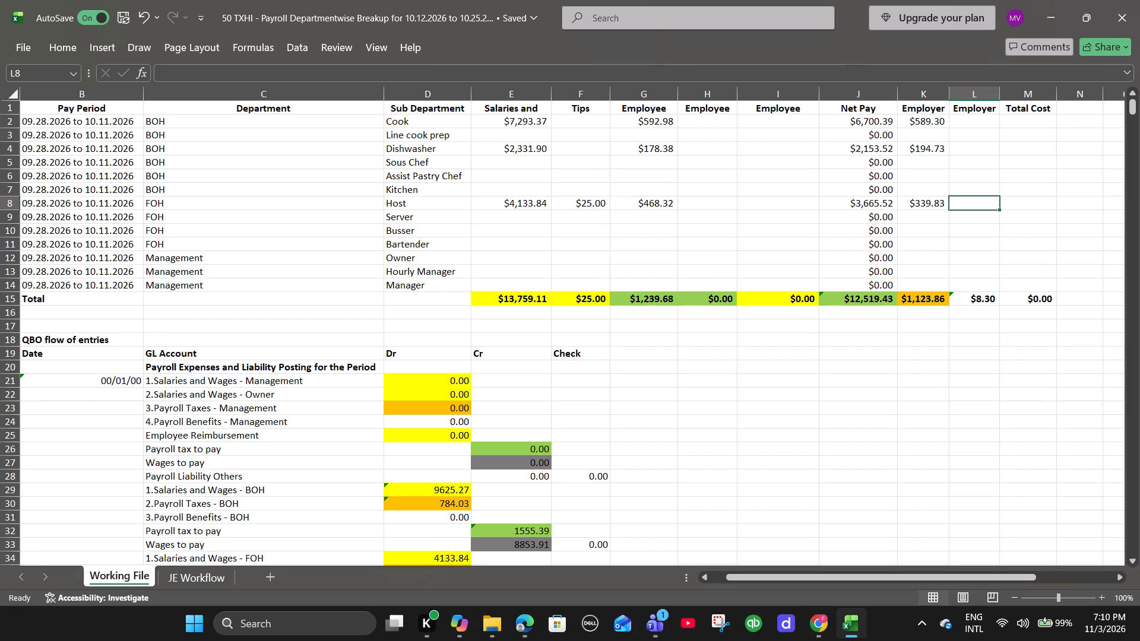
click(483, 214)
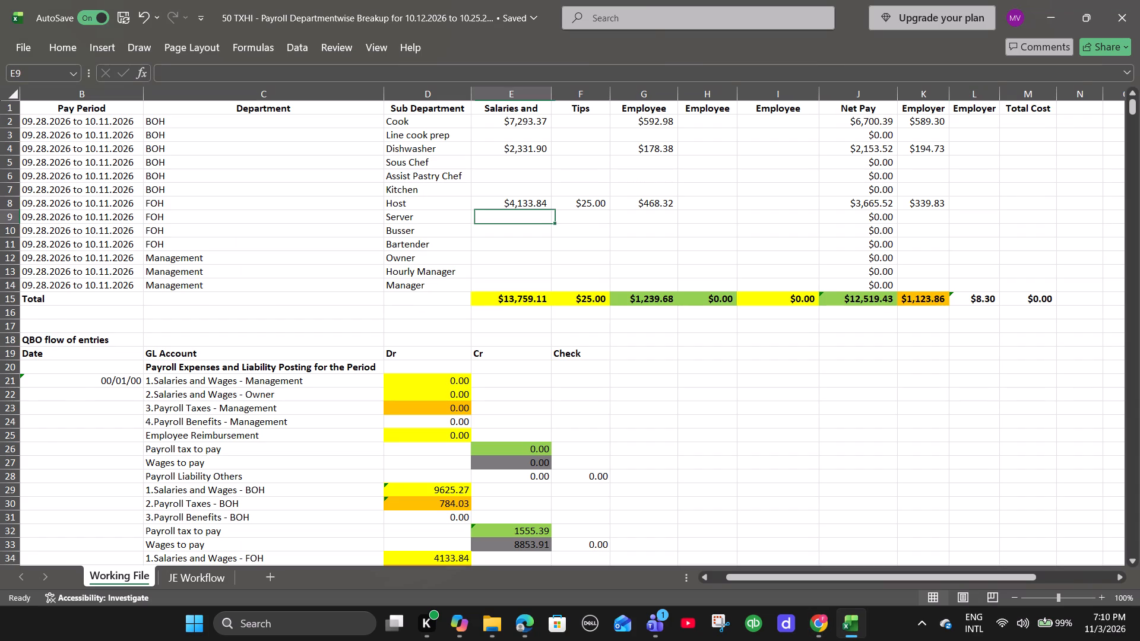
key(alt+Tab)
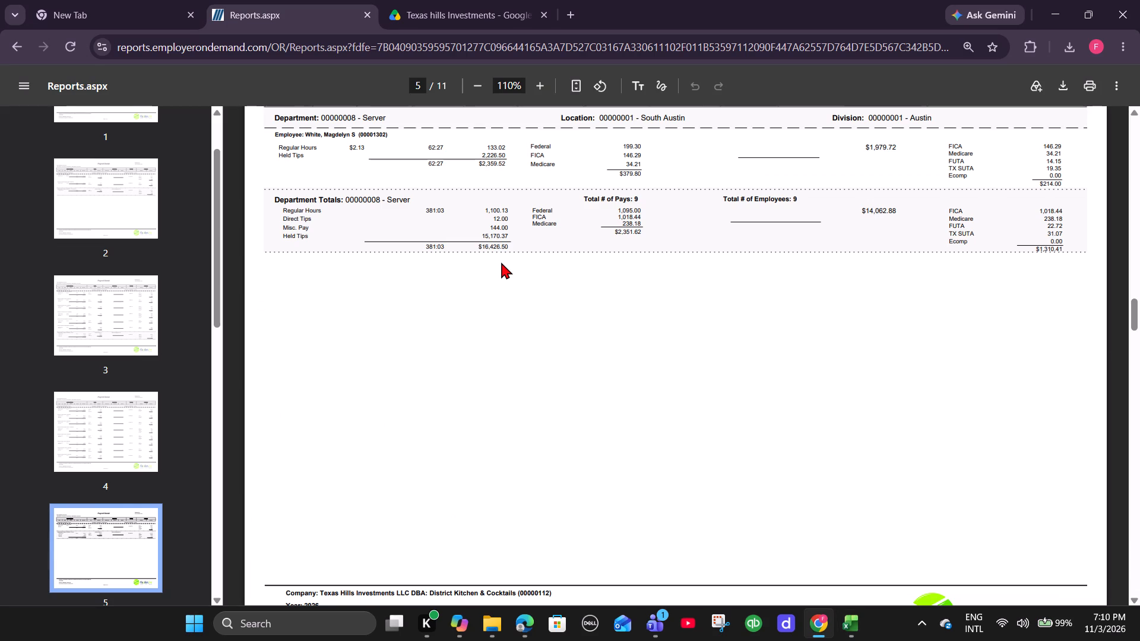
key(alt+Tab)
key(Right)
text(12)
key(Left)
Enter the Server department's total wages less direct tips, 16414.5, in the Server row's Salaries column.
key(alt+Tab)
key(alt+Tab)
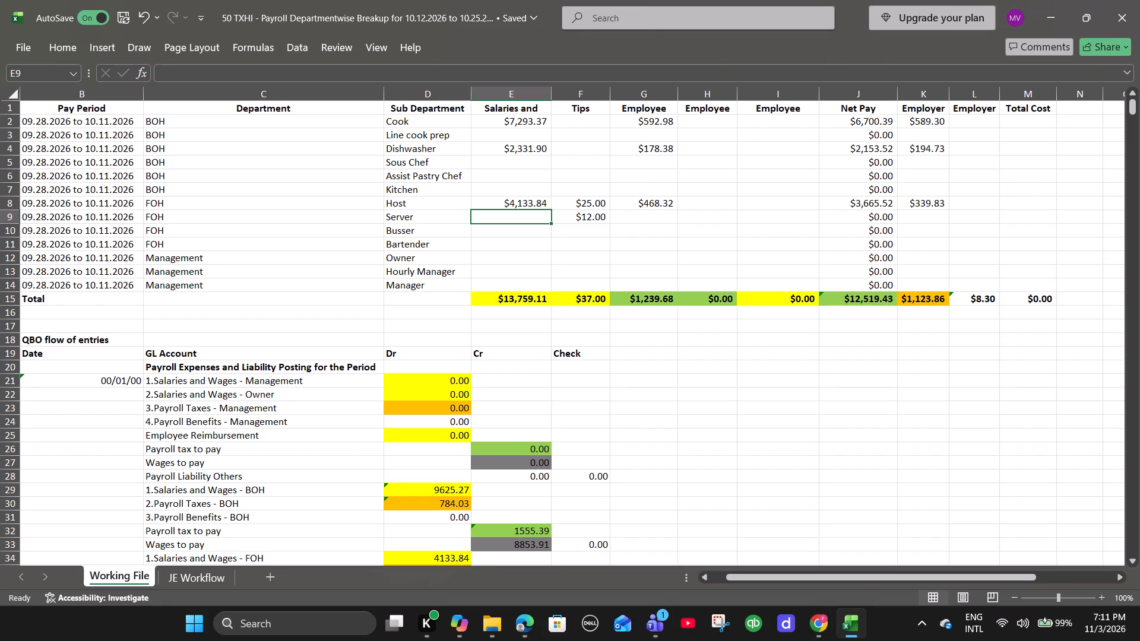
key(1)
key(6)
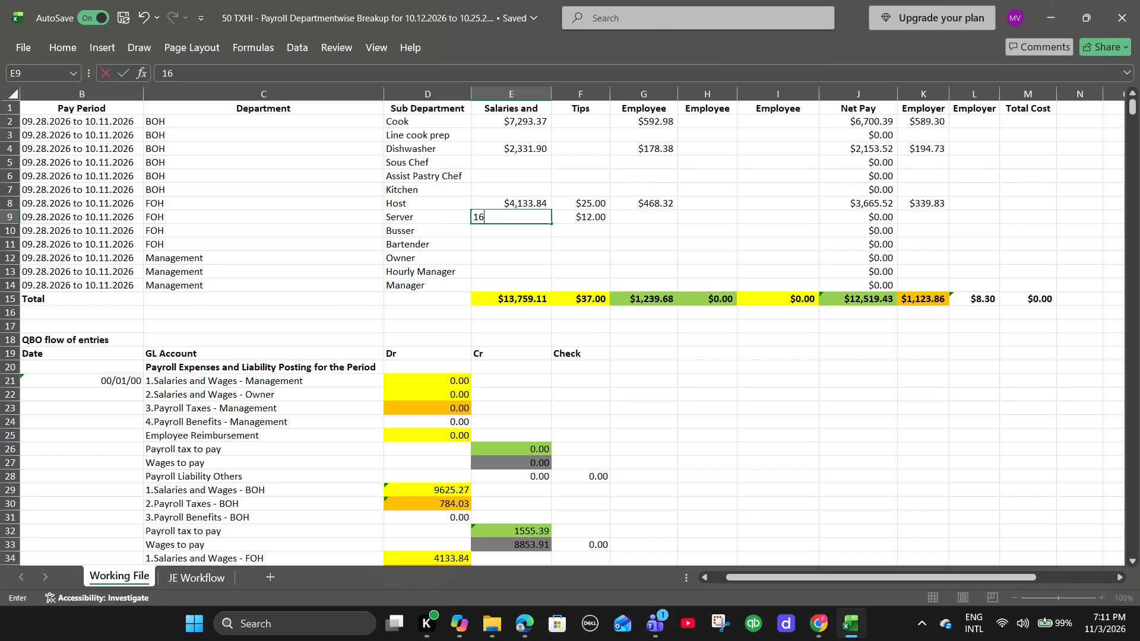
key(4)
text(14.5)
key(Right)
Enter the Server department's employee tax total from the report, 2351.62, in the Server row's Employee column G.
key(Right)
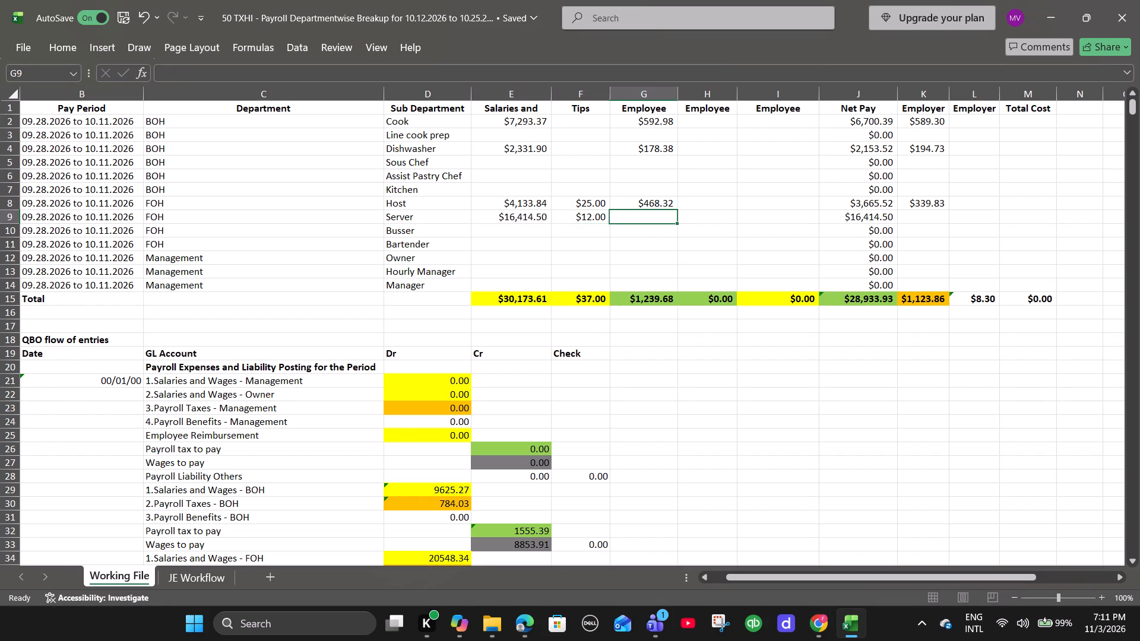
key(alt+Tab)
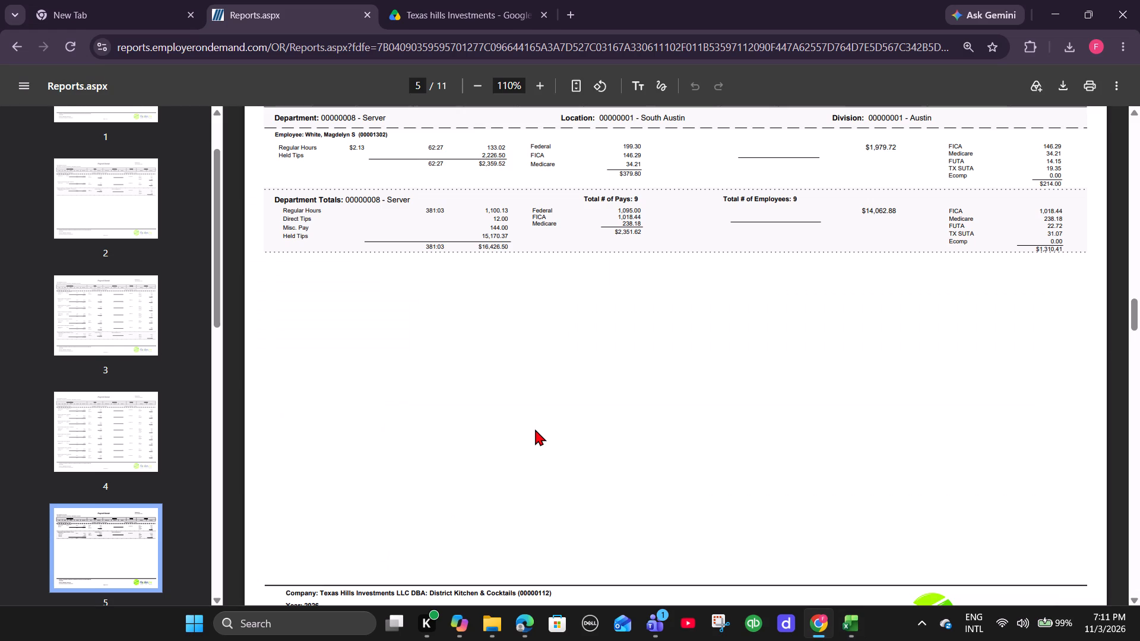
key(alt+Tab)
text(2351.)
key(alt+Tab)
key(alt+Tab)
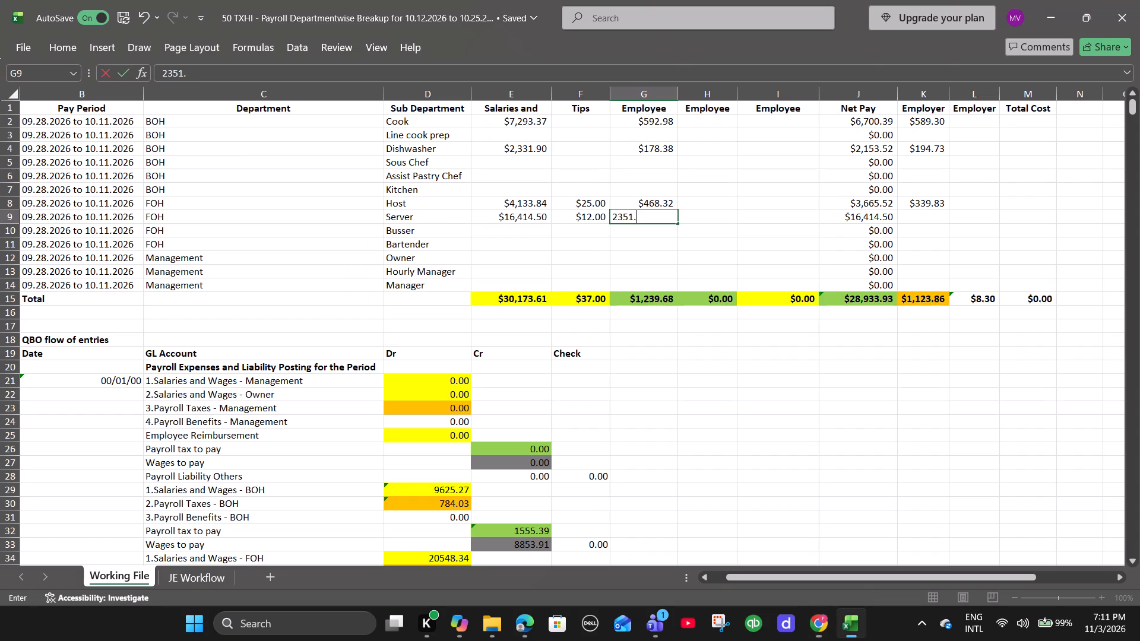
text(62)
key(Right)
Enter the Server department's employer liability total from the report, 1310.41, in the Server row's Employer column K.
key(Right)
key(Right)
key(Right)
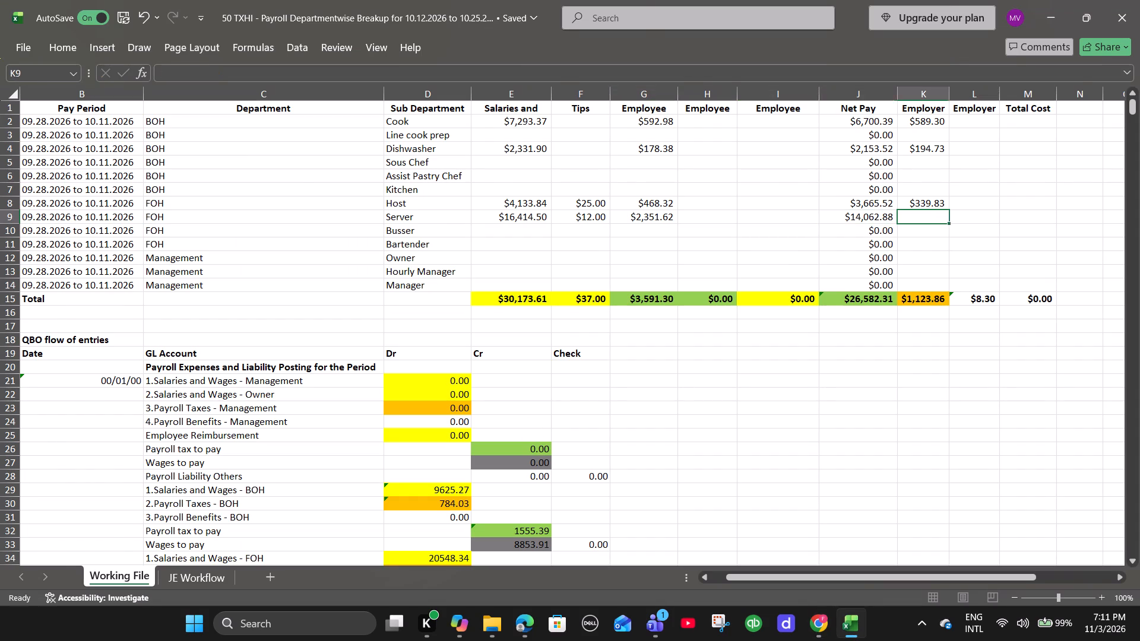
key(alt+Tab)
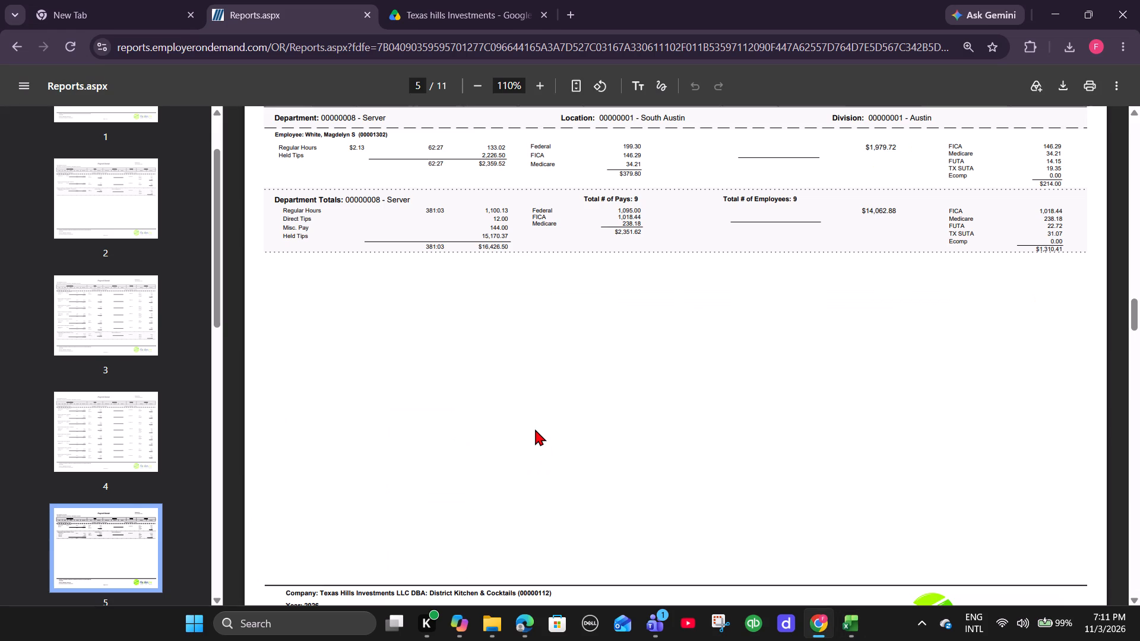
key(alt+Tab)
text(1310.)
key(alt+Tab)
key(alt+Tab)
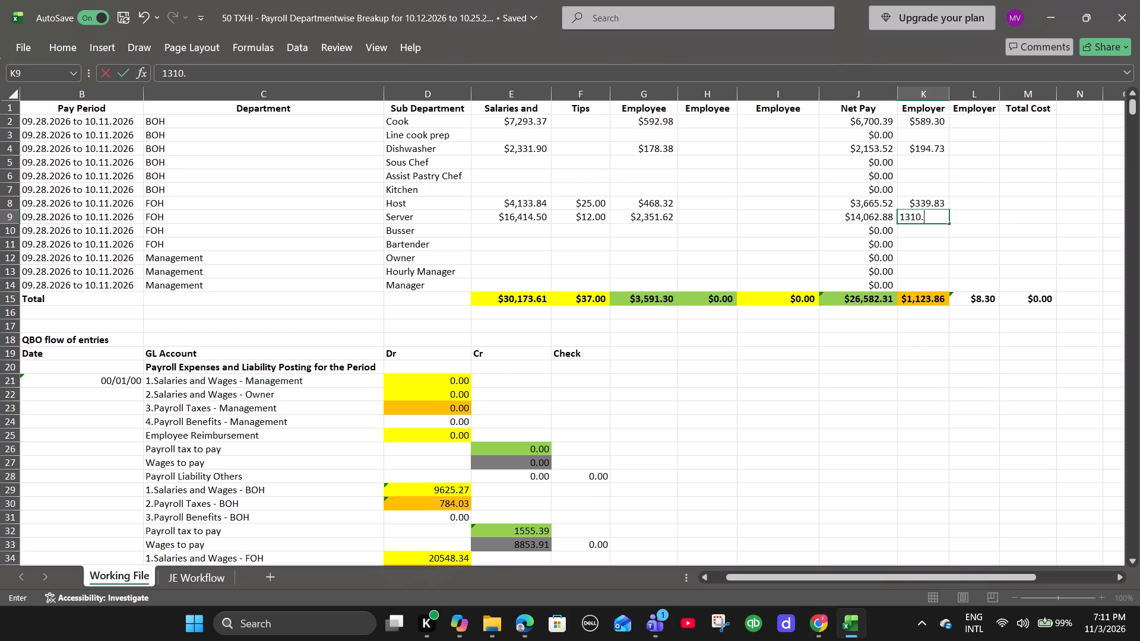
text(41)
key(Right)
Enter the Hourly Manager department's total wages from page 6 of the report, 4230.76, in the Hourly Manager row's Salaries column.
key(alt+Tab)
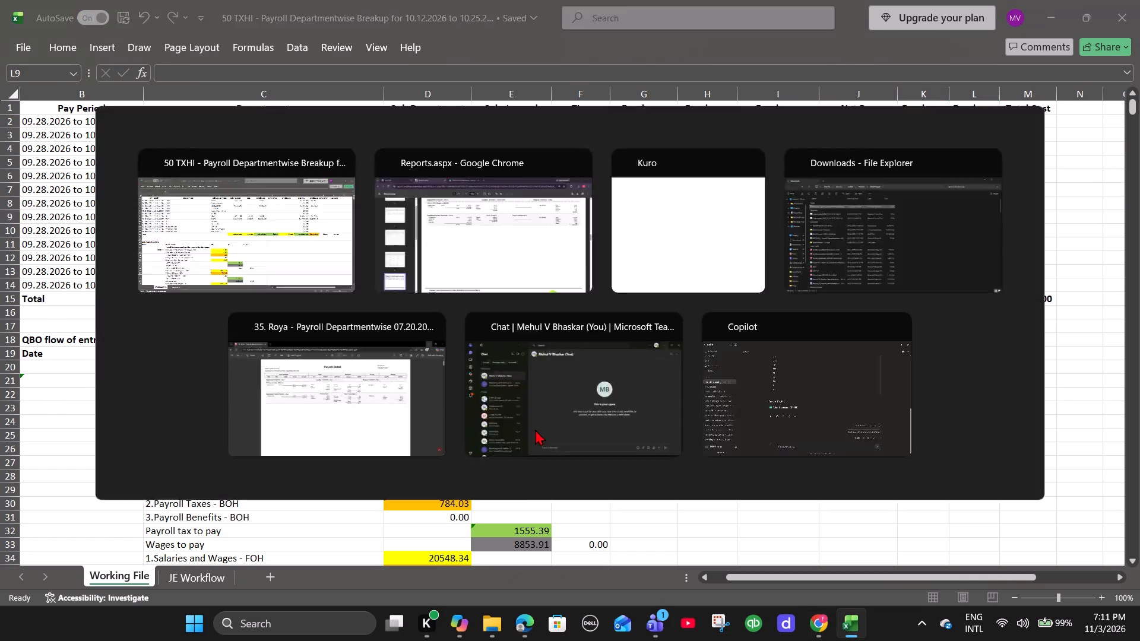
scroll(535, 429, down, 7)
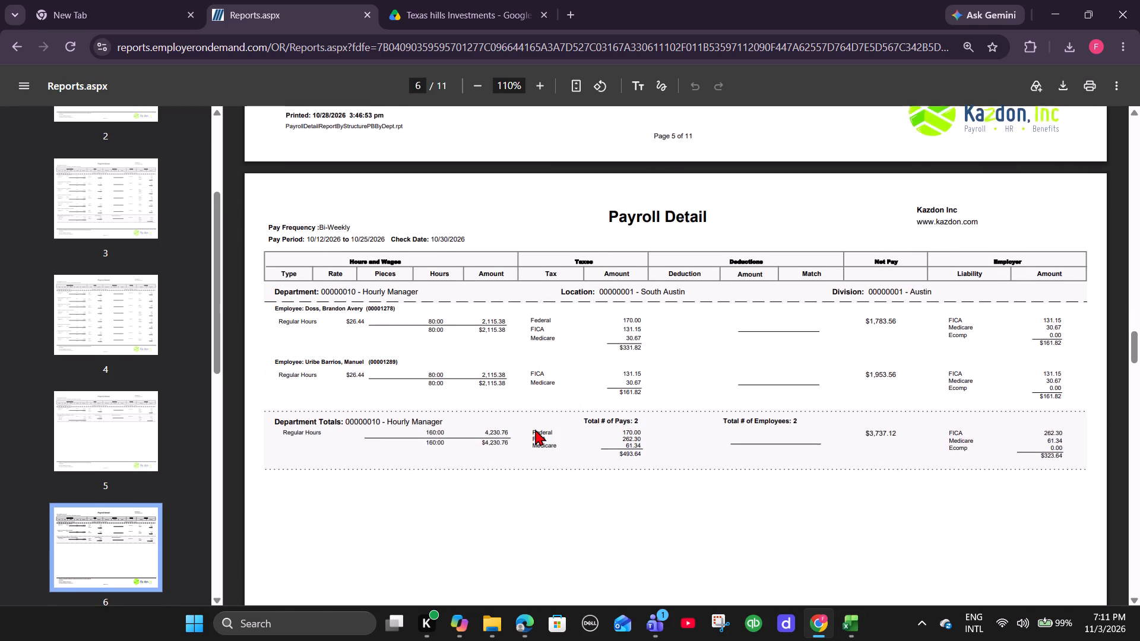
scroll(535, 429, down, 2)
scroll(535, 429, up, 1)
key(alt+Tab)
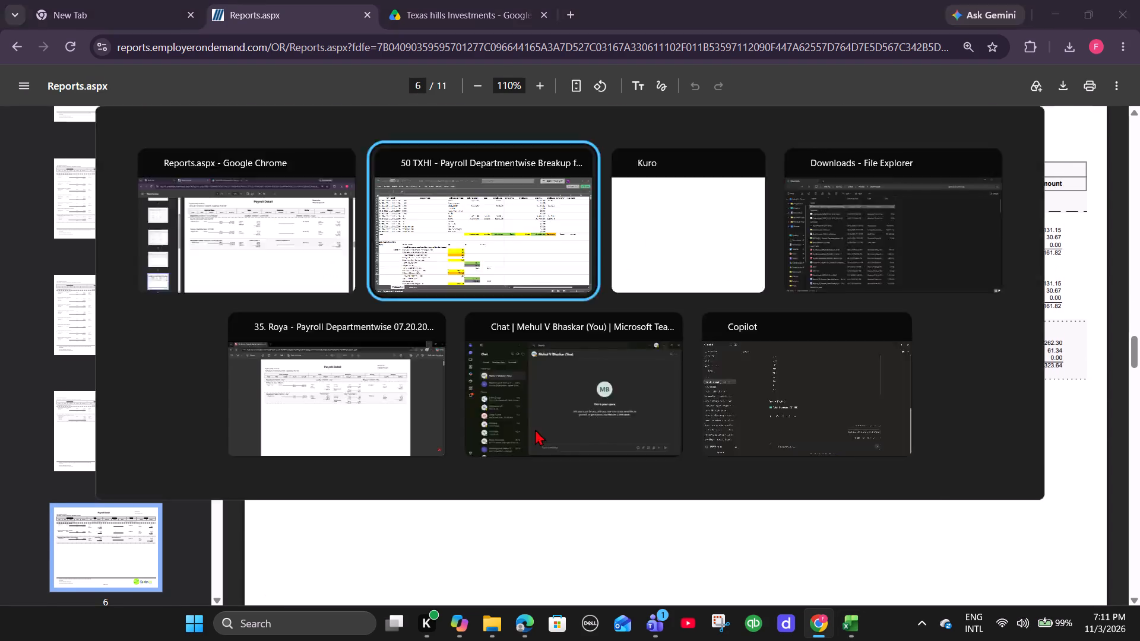
click(521, 278)
key(alt+Tab)
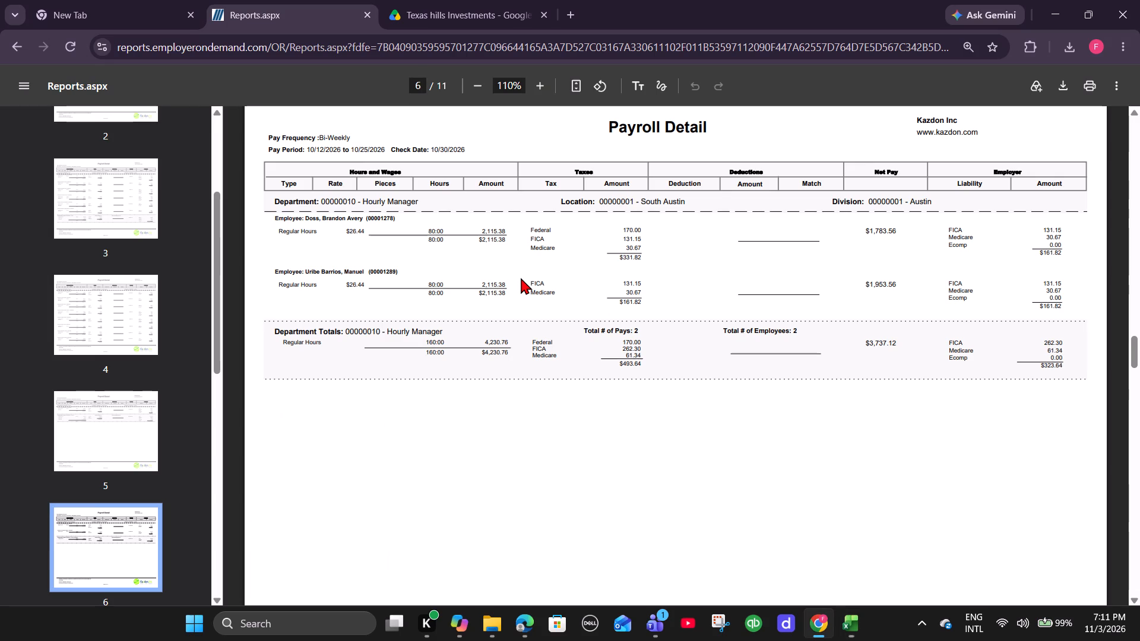
scroll(535, 360, down, 1)
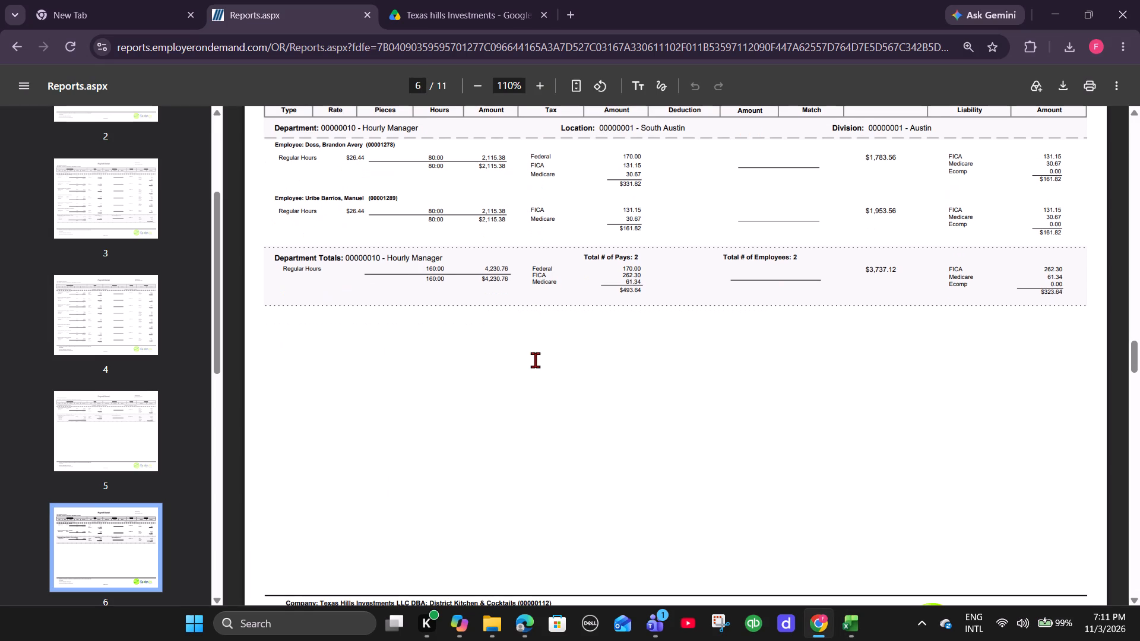
key(alt+Tab)
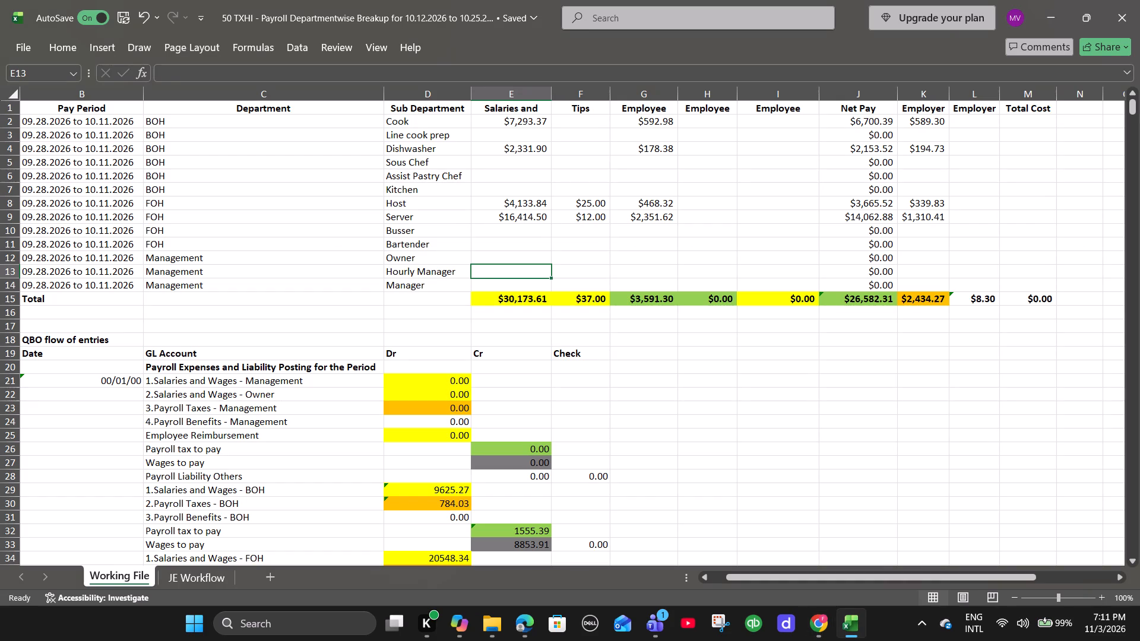
text(4230.76)
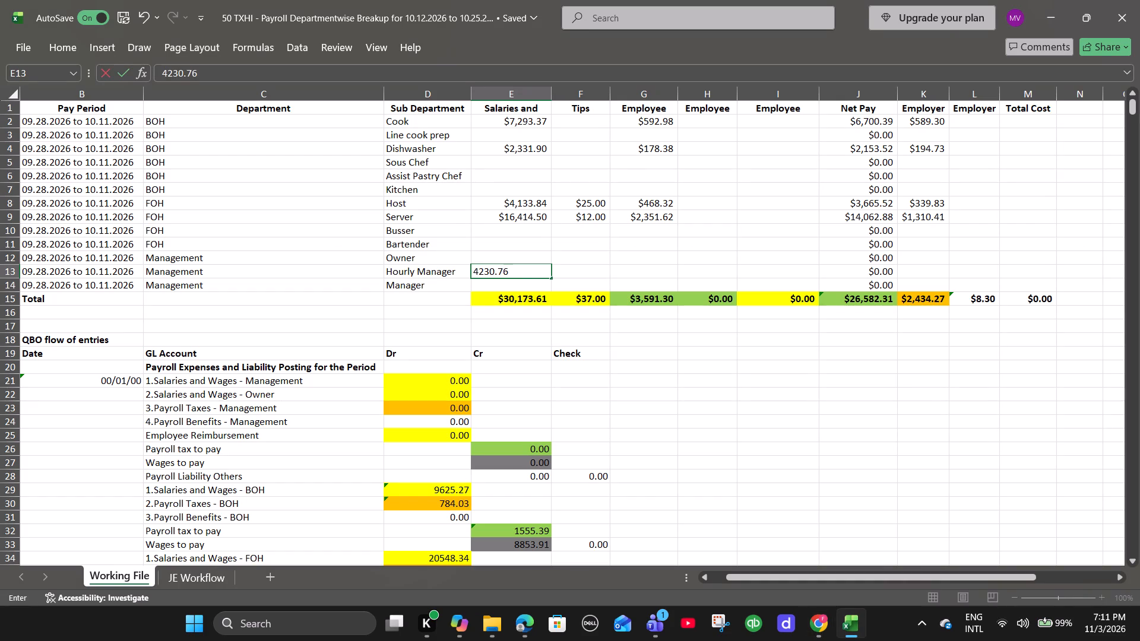
key(Right)
Enter the Hourly Manager department's employee tax total from the report, 493.64, in the Hourly Manager row's Employee column G.
key(alt+Tab)
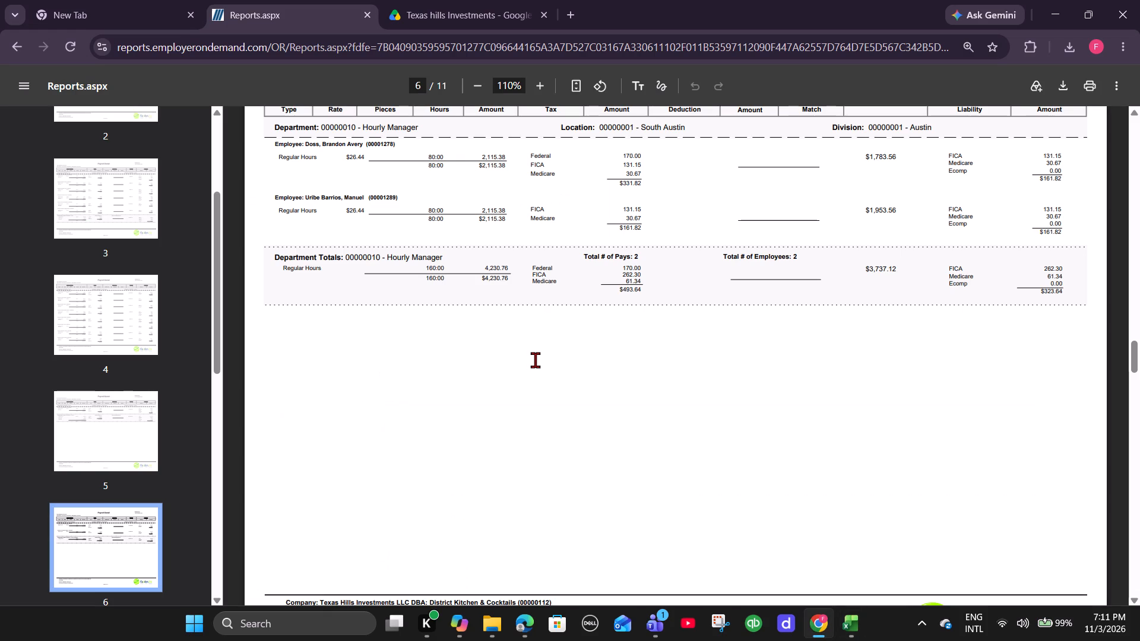
key(alt+Tab)
key(Right)
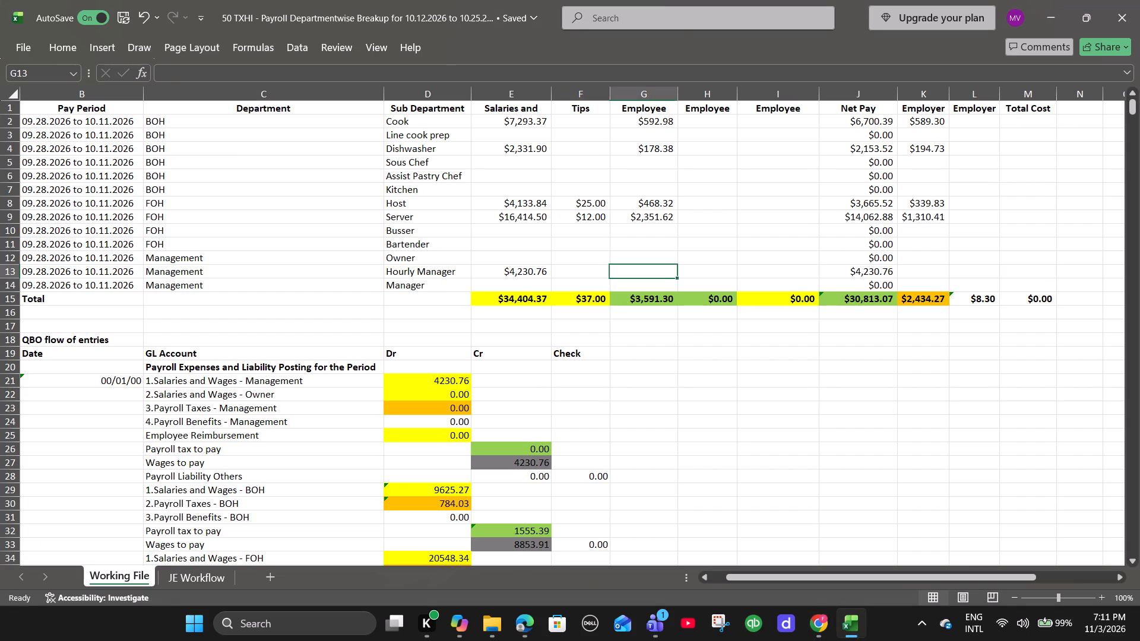
text(493.64)
key(Right)
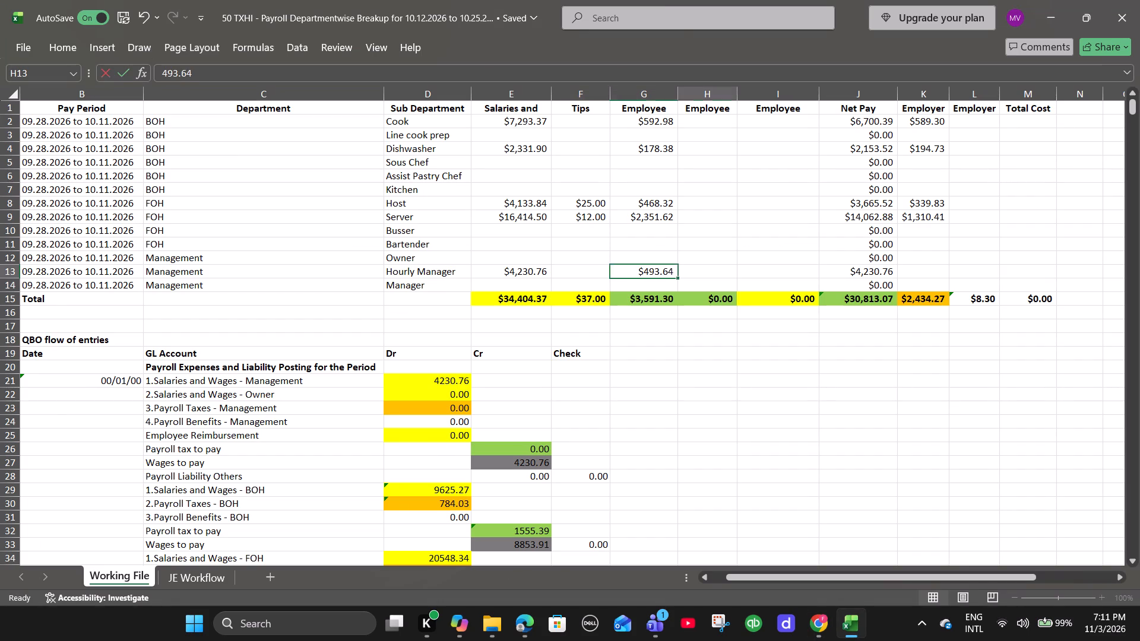
Enter the Hourly Manager department's employer liability total from the report, 323.64, in the Hourly Manager row's Employer column K.
key(alt+Tab)
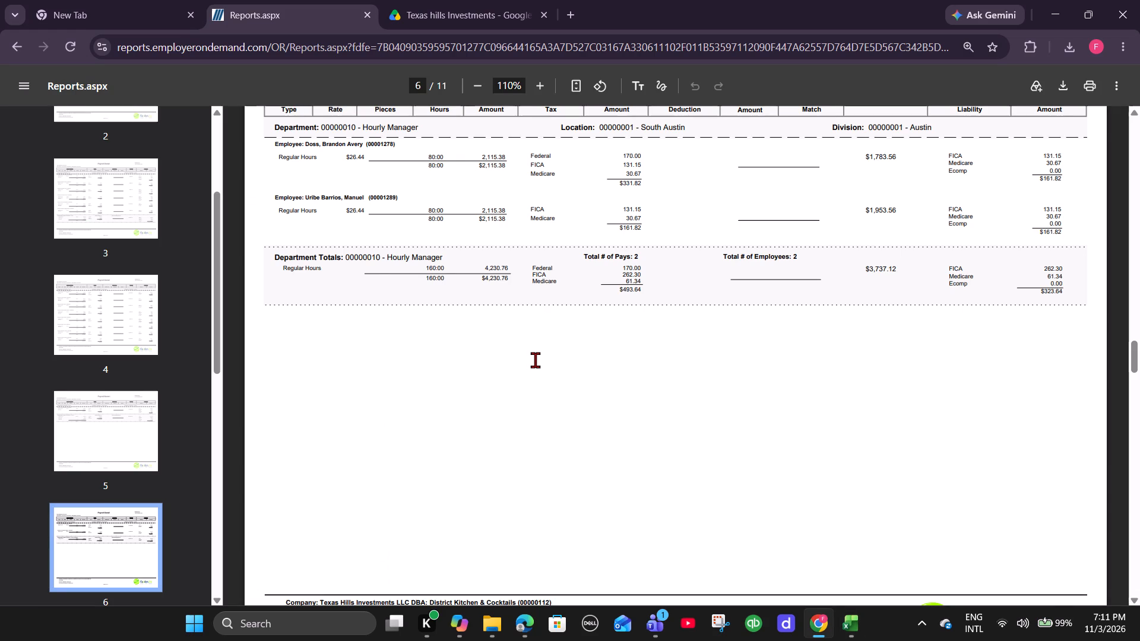
key(alt+Tab)
key(Right)
key(Right)
key(Right)
key(alt+Tab)
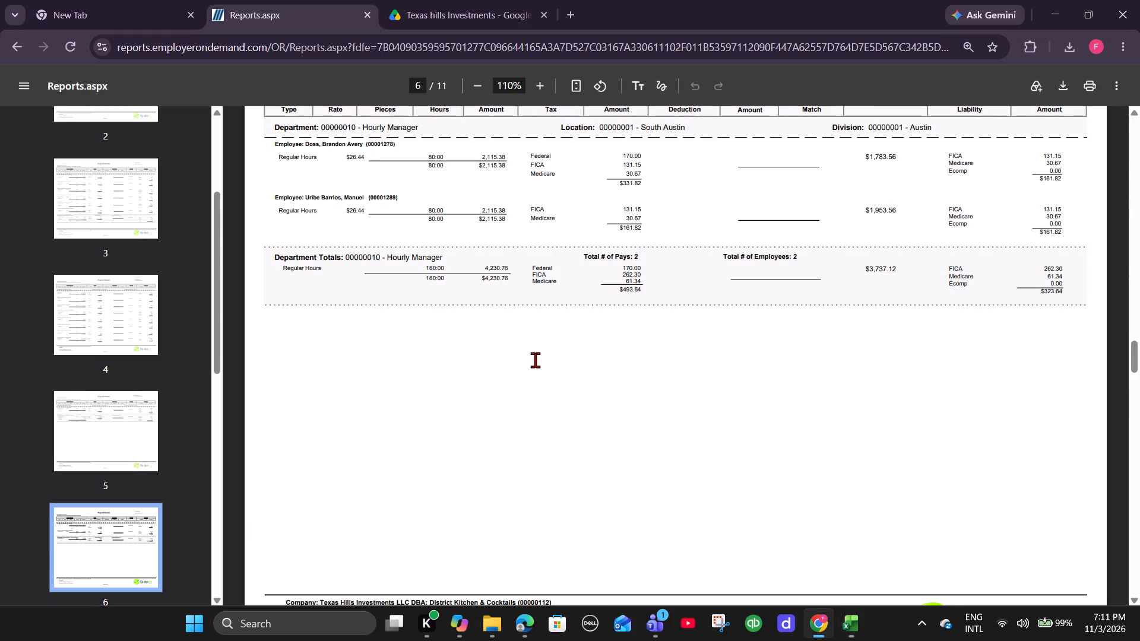
key(alt+Tab)
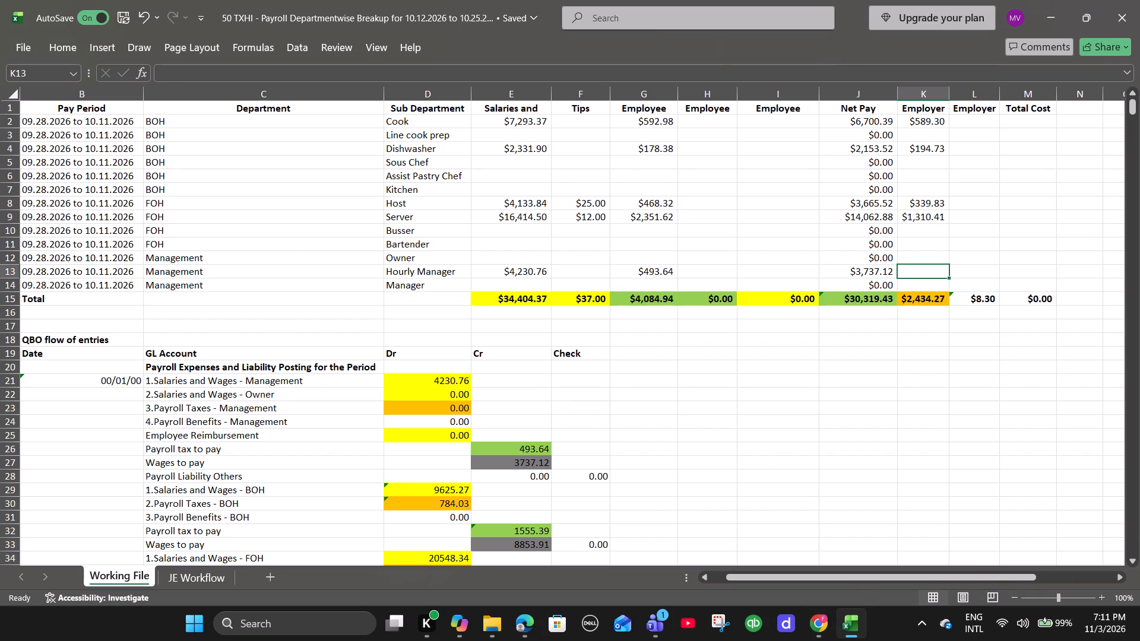
text(323.)
key(alt+Tab)
key(alt+Tab)
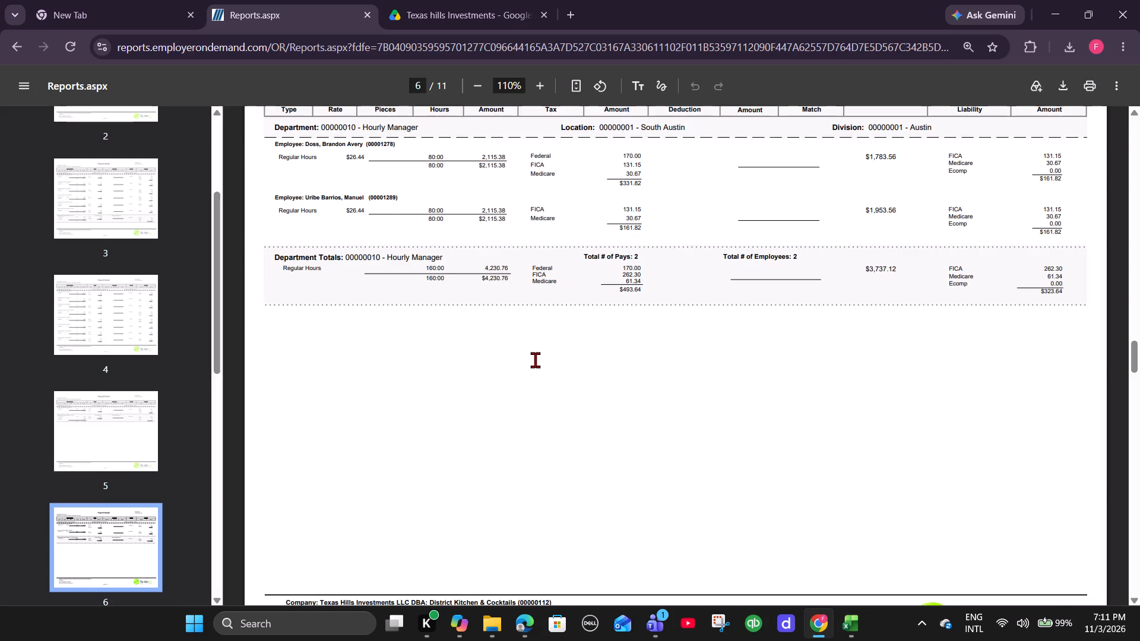
text(64)
key(Right)
Enter the Bartender department's total wages from page 7 of the report, 144.64, in the Bartender row's Salaries column.
key(alt+Tab)
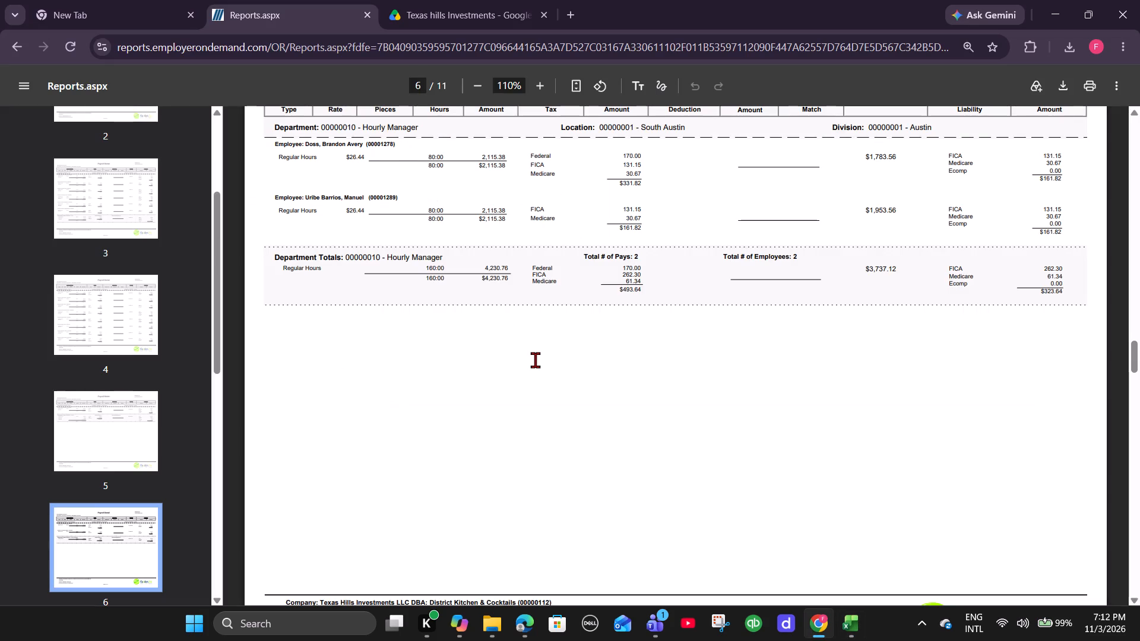
scroll(535, 360, down, 10)
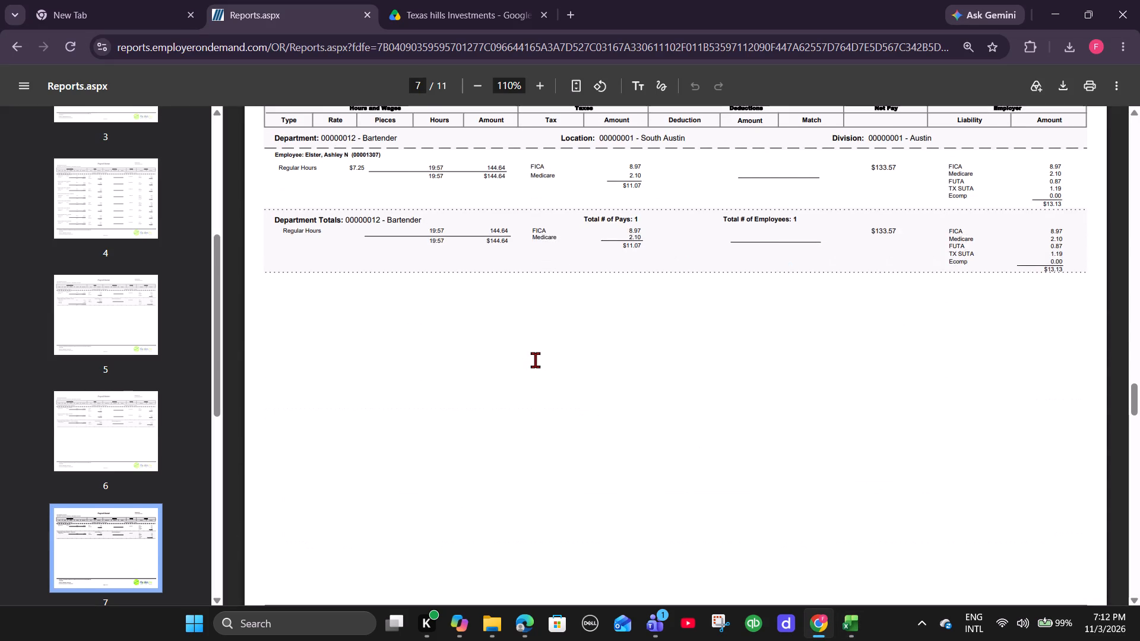
key(alt+Tab)
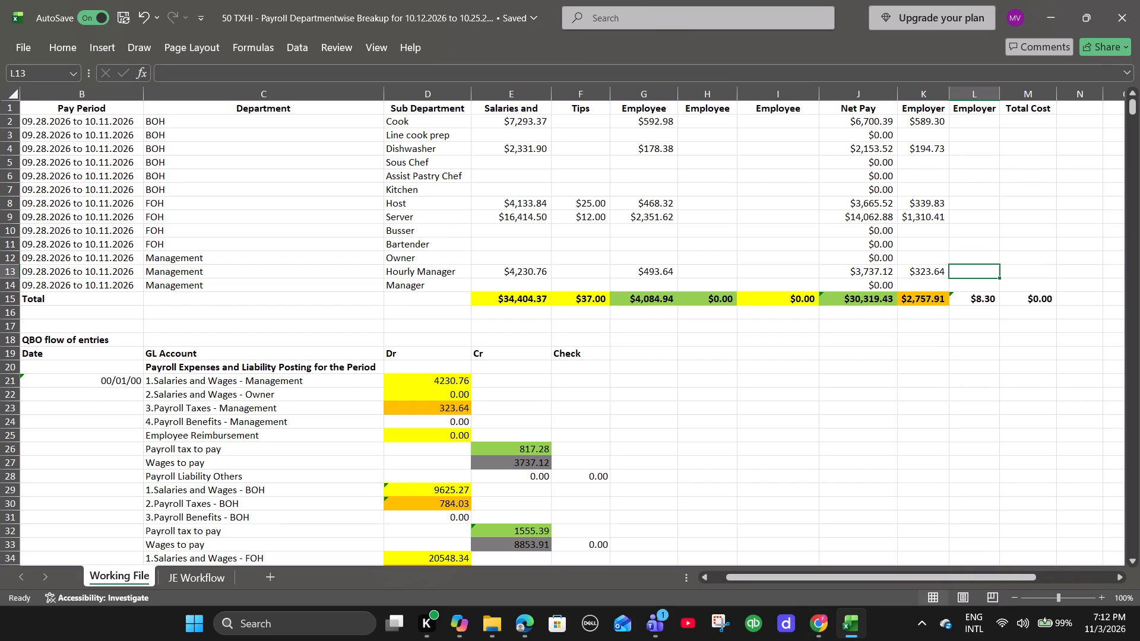
scroll(471, 285, up, 1)
click(494, 241)
key(alt+Tab)
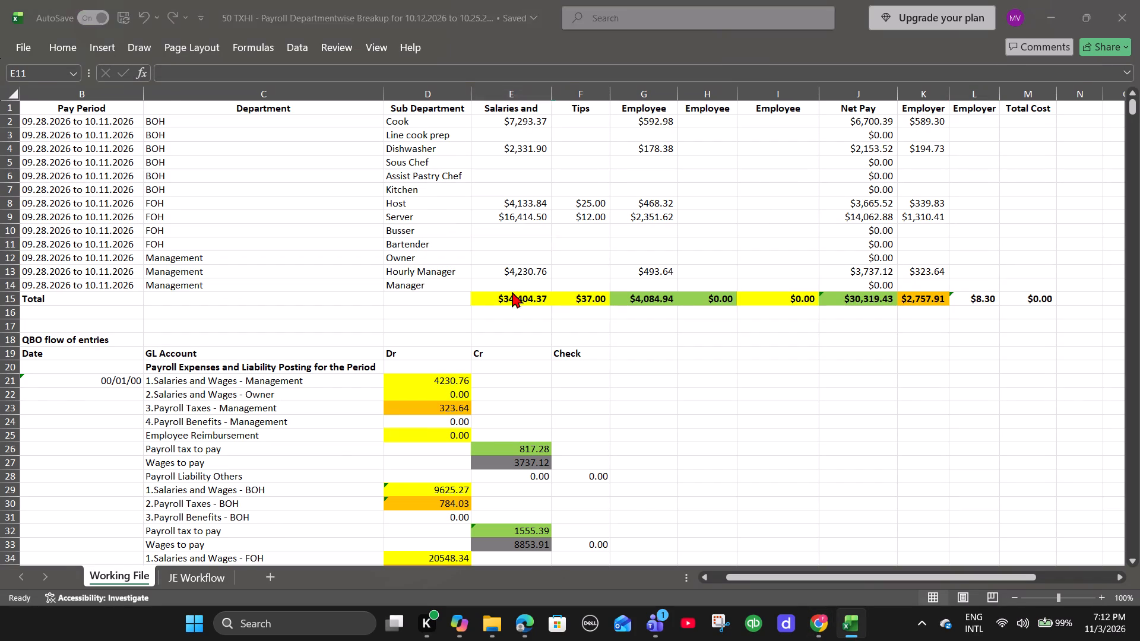
key(alt+Tab)
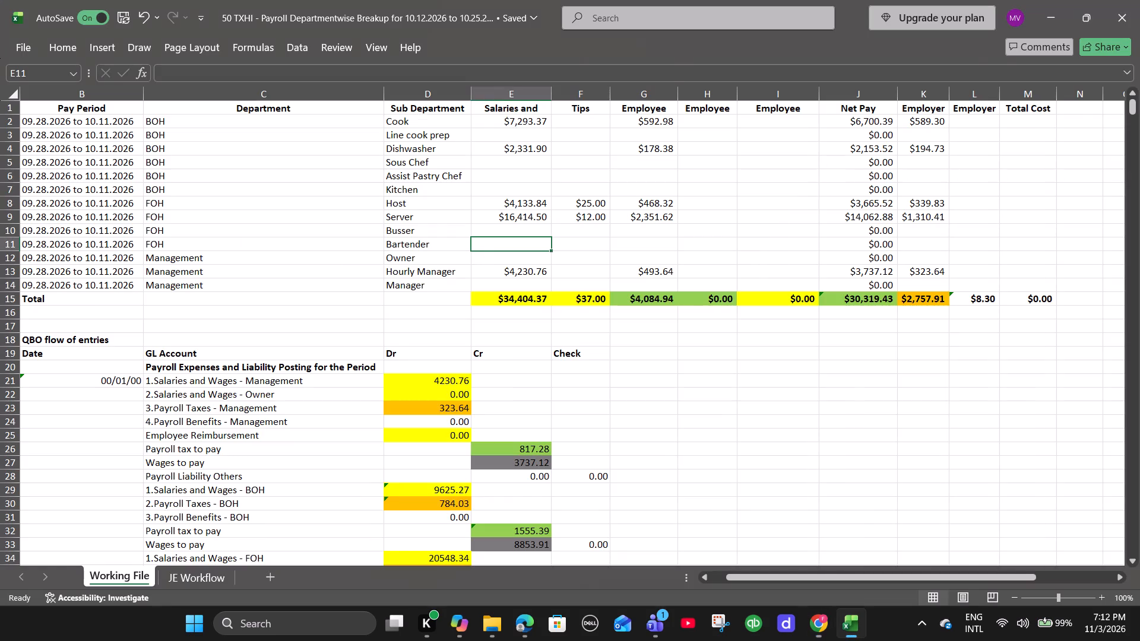
text(144.64)
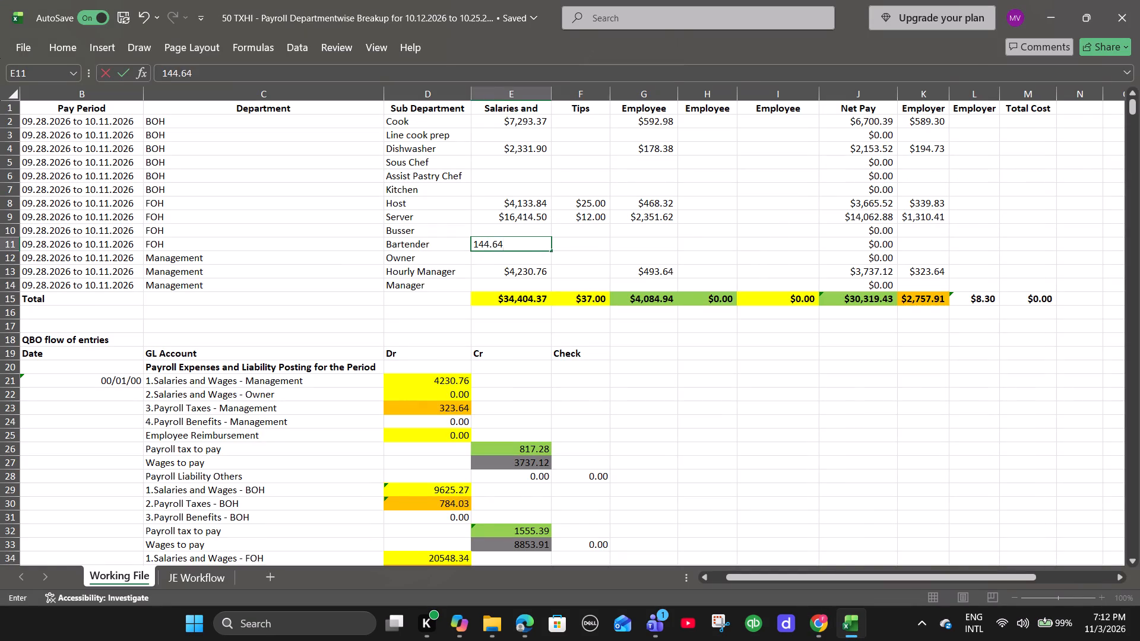
key(Right)
Enter the Bartender department's employee tax total from the report, 11.07, in the Bartender row's Employee column G.
key(alt+Tab)
key(alt+Tab)
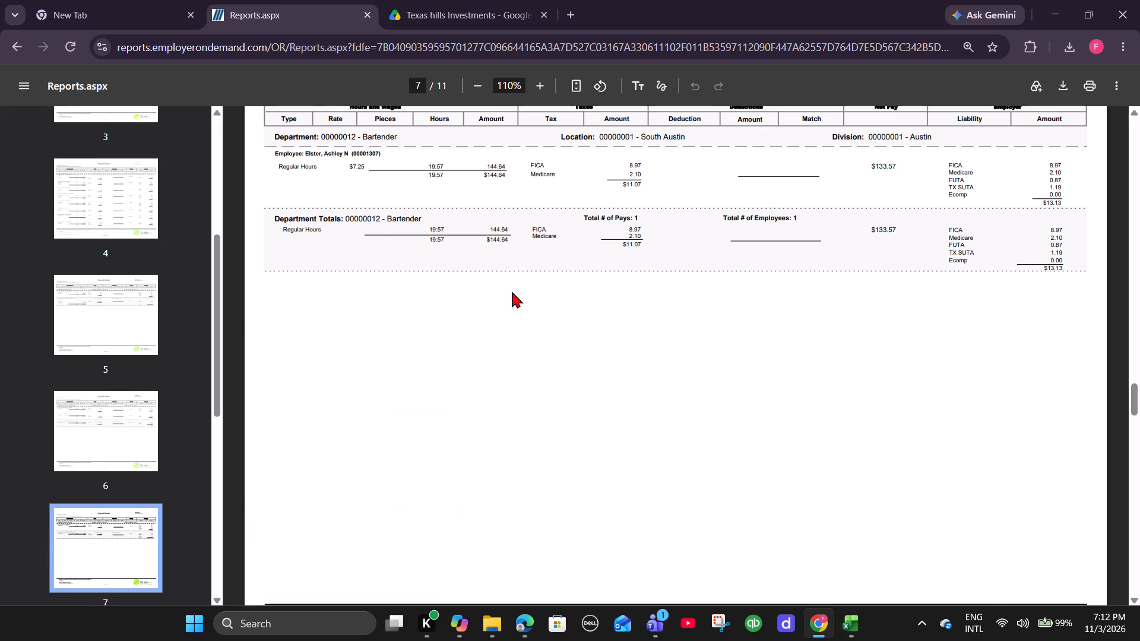
key(Right)
text(11.07)
key(Right)
Enter the Bartender department's employer liability total from the report, 13.13, in the Bartender row's Employer column K.
key(alt+Tab)
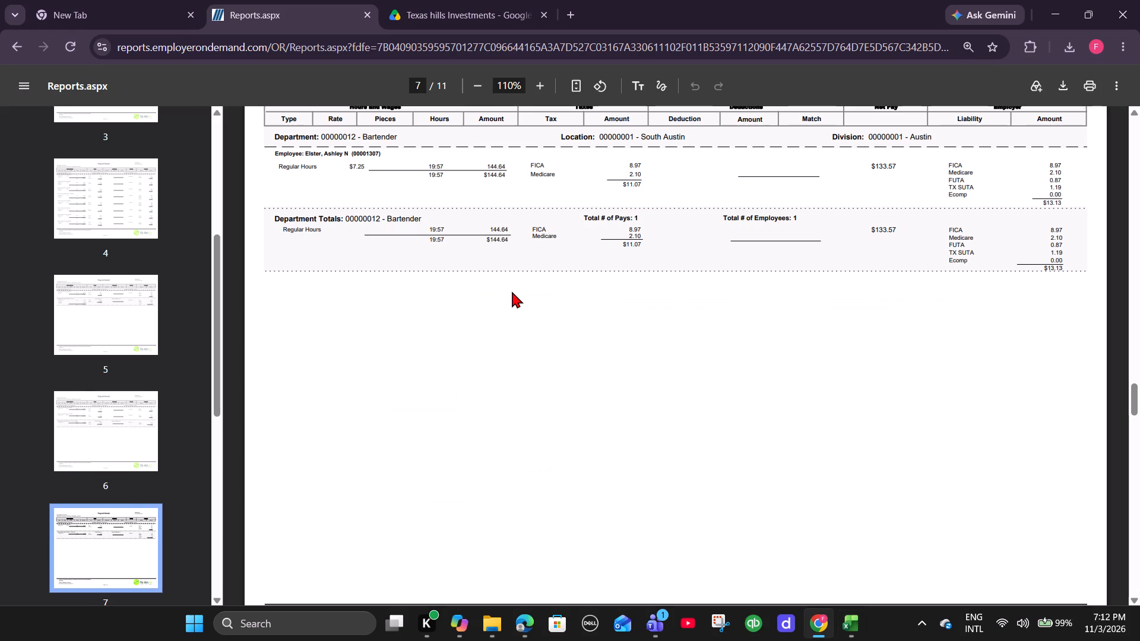
key(alt+Tab)
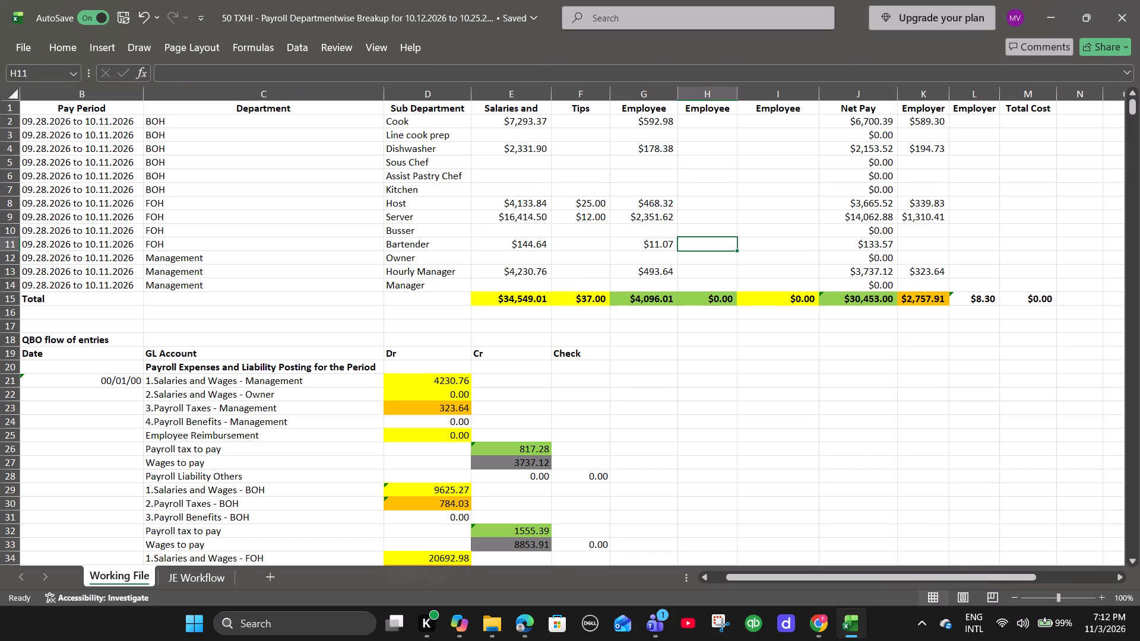
key(Right)
key(Right)
key(Right)
key(alt+Tab)
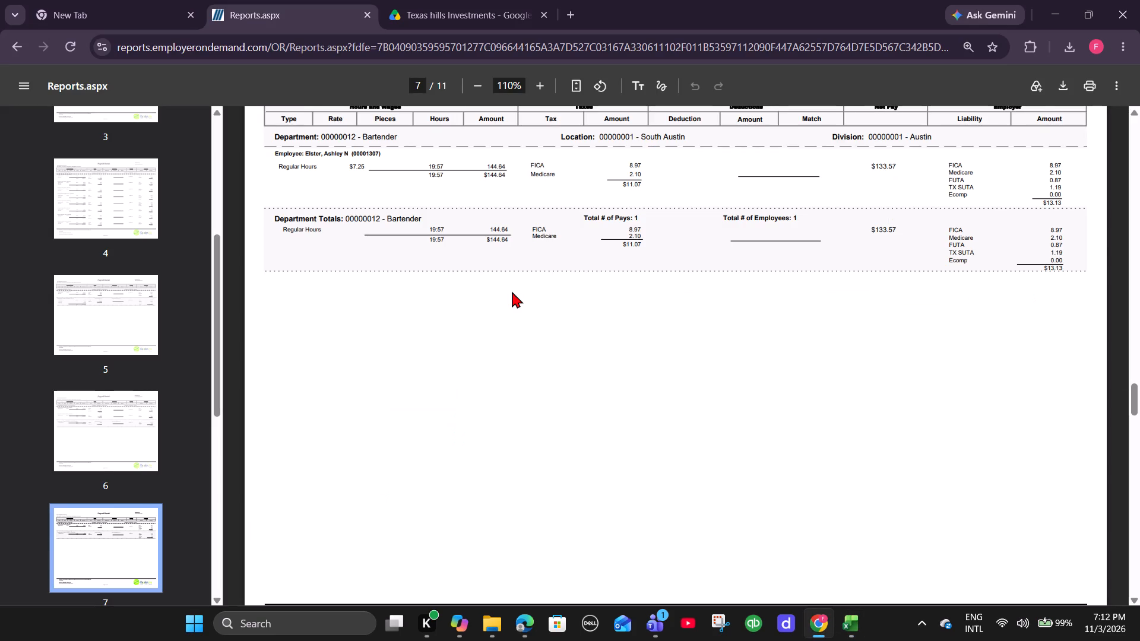
key(alt+Tab)
text(13.13)
key(Right)
Enter the FOH Manager department's total wages from page 8 of the report, =3076.92, in the Manager row's Salaries column.
key(alt+Tab)
scroll(461, 326, down, 1)
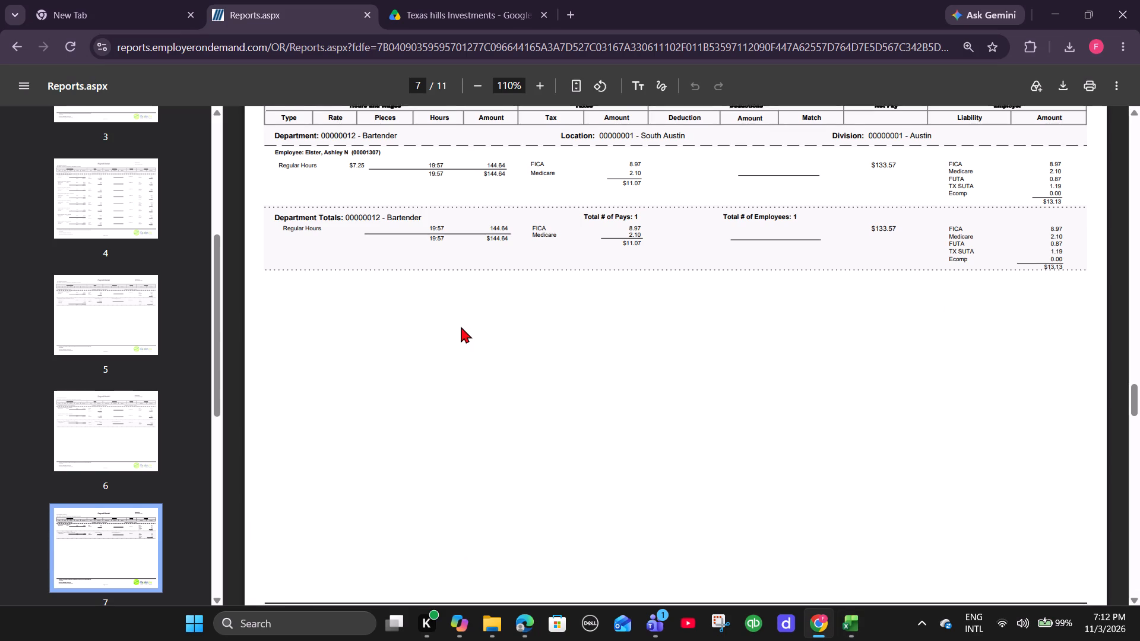
scroll(461, 326, down, 7)
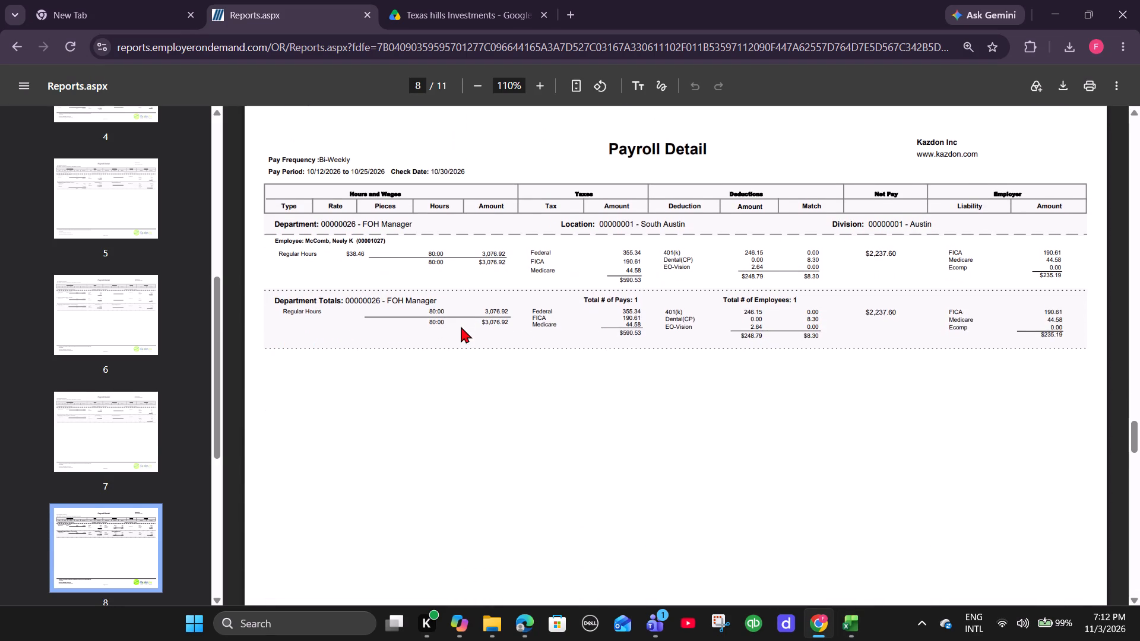
key(alt+Tab)
click(489, 287)
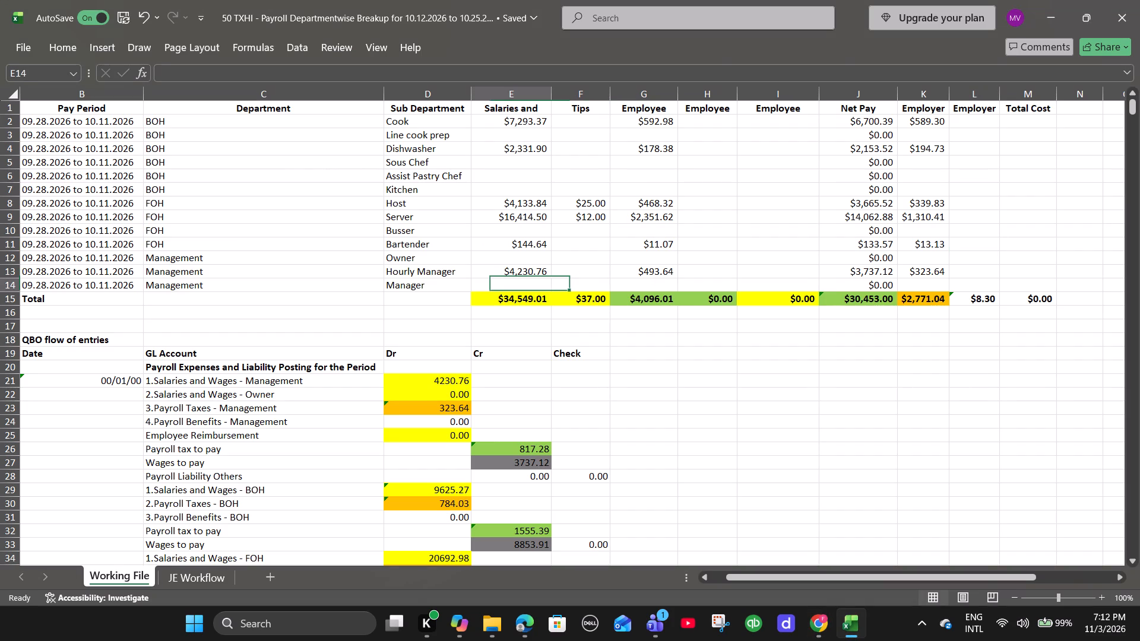
key(equal)
key(alt+Tab)
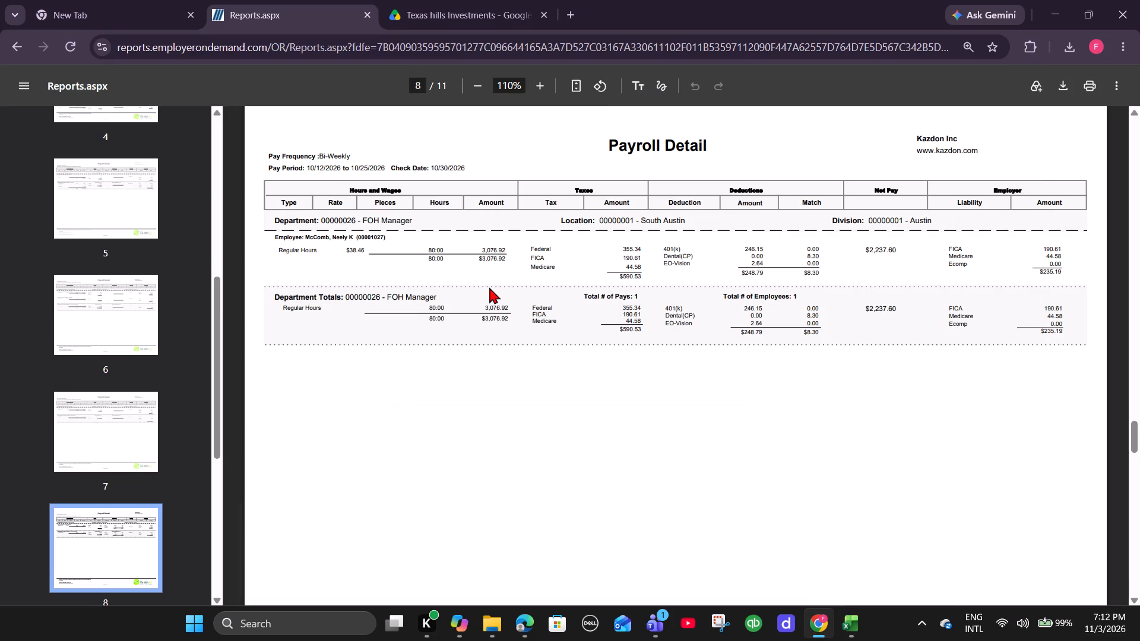
key(alt+Tab)
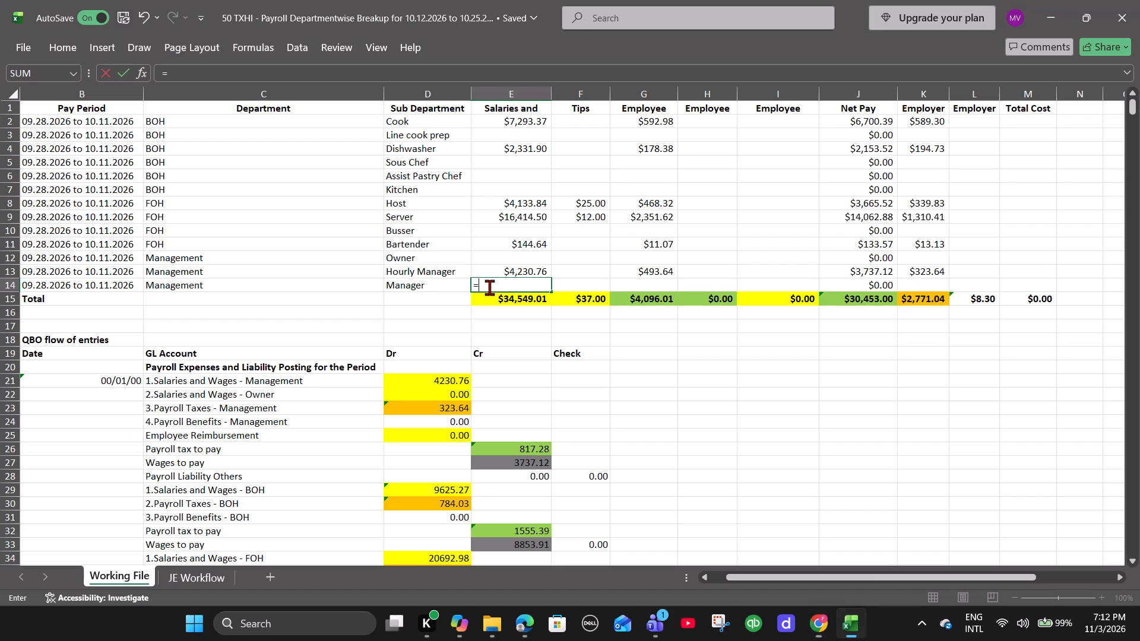
text(3076.92)
key(Right)
Enter the FOH Manager department's employee tax total from the report, =590.53, in the Manager row's Employee column G.
key(Right)
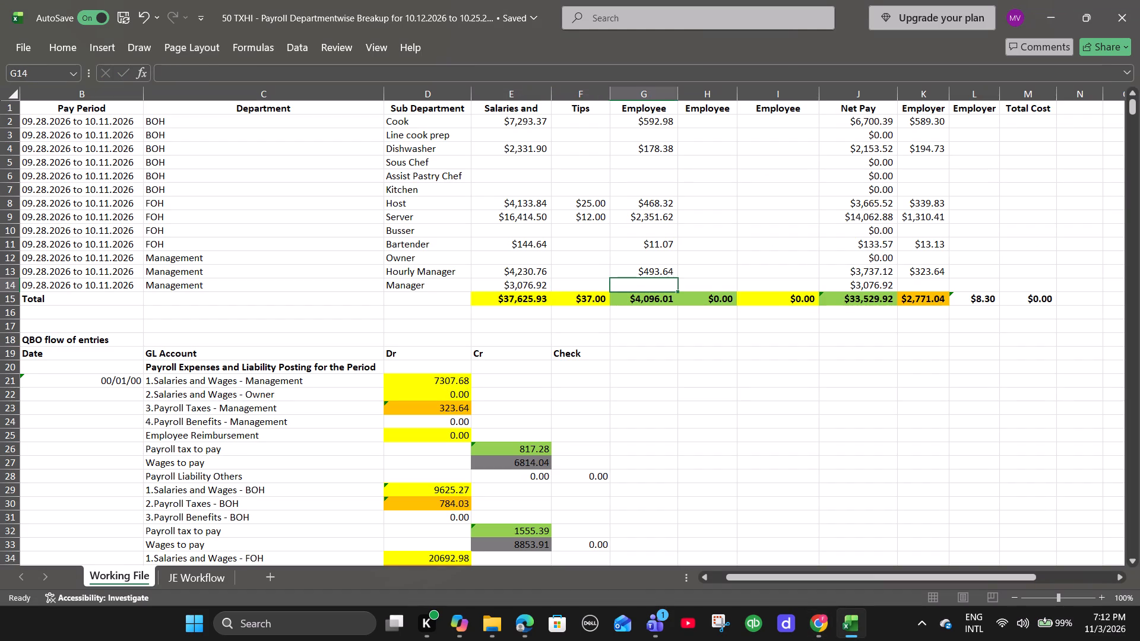
key(equal)
key(alt+Tab)
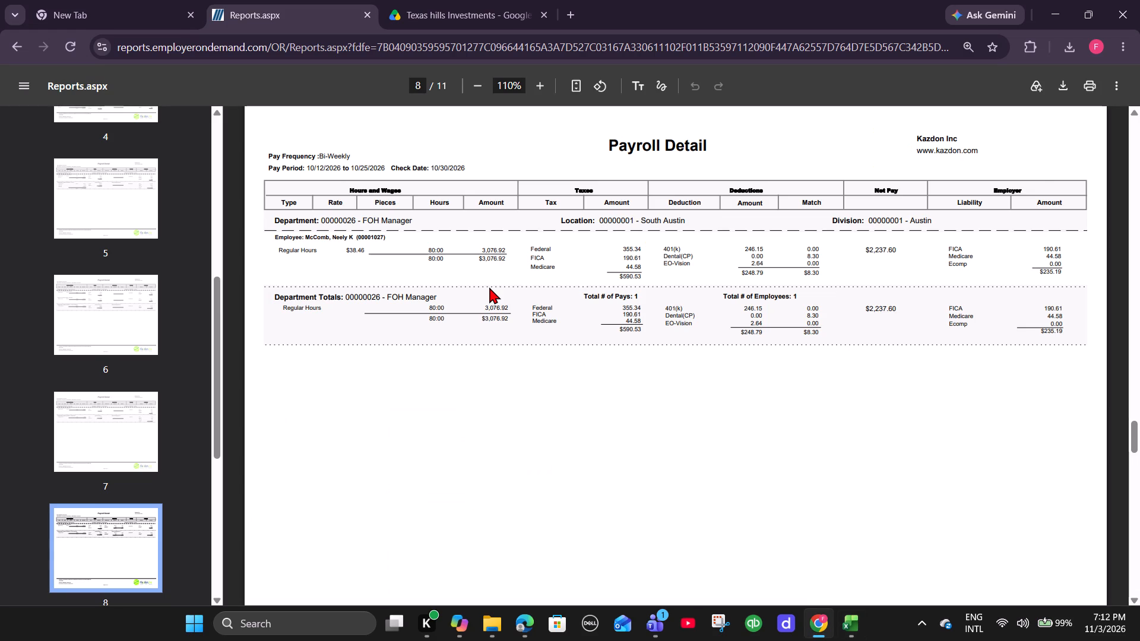
key(alt+Tab)
text(590.53)
key(Right)
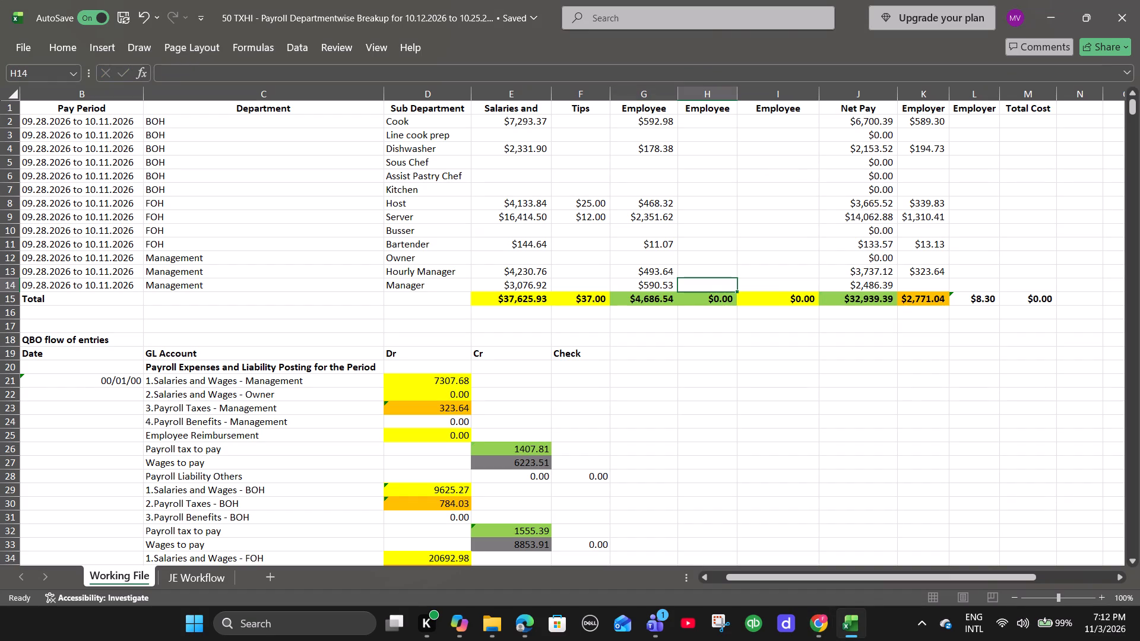
Enter the FOH Manager department's employee deduction total from the report, =248.79, in the Manager row's Employee Deduction column H.
key(alt+Tab)
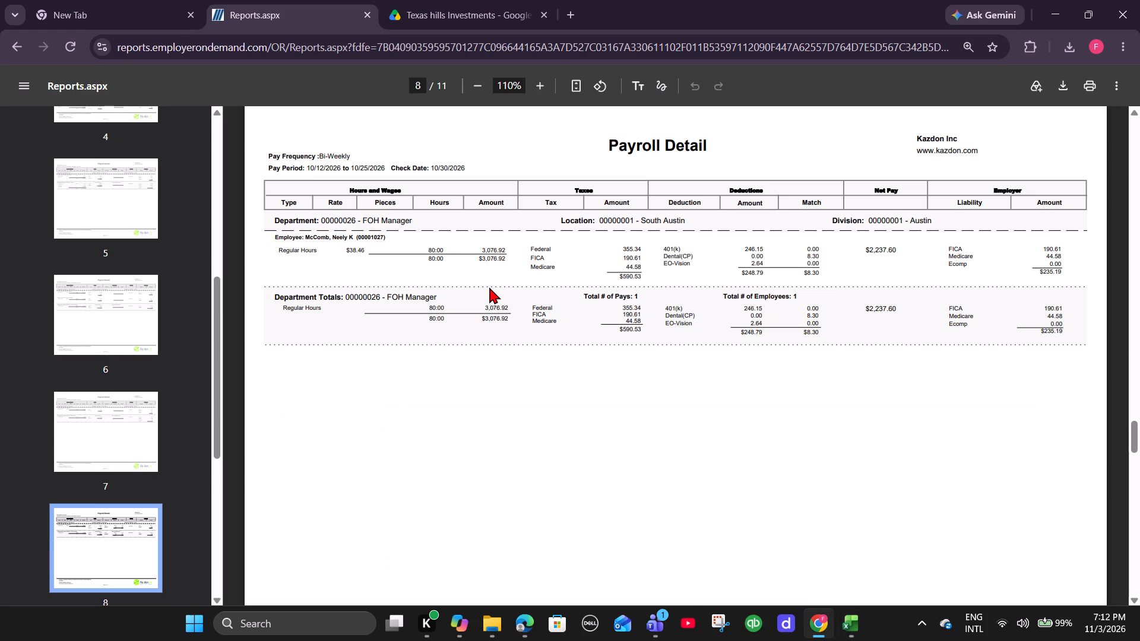
key(alt+Tab)
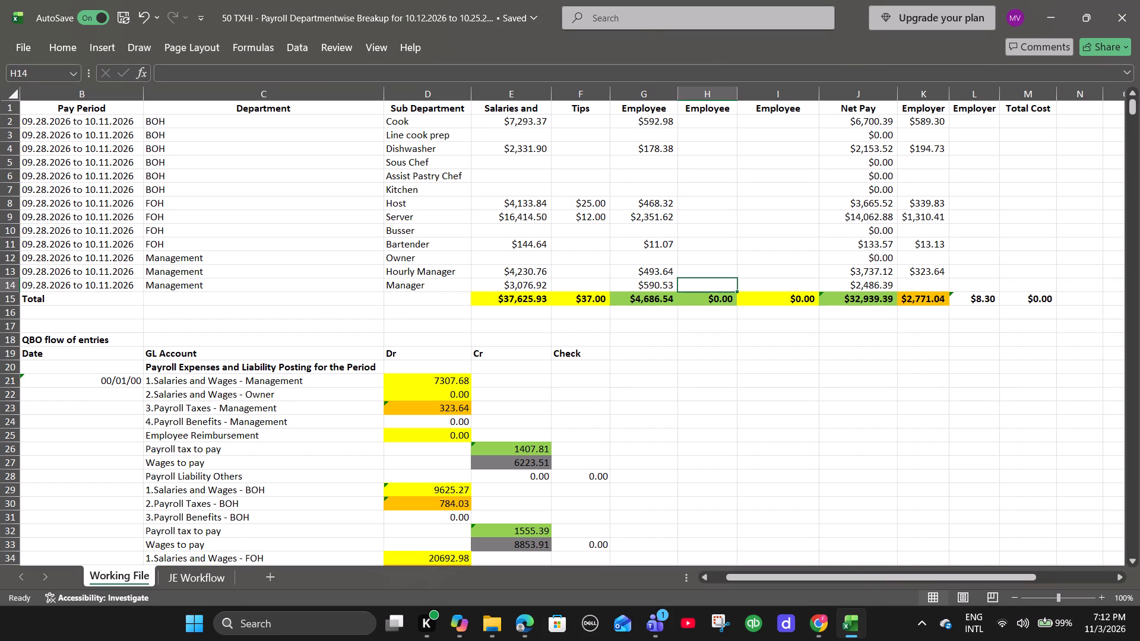
click(704, 104)
click(701, 288)
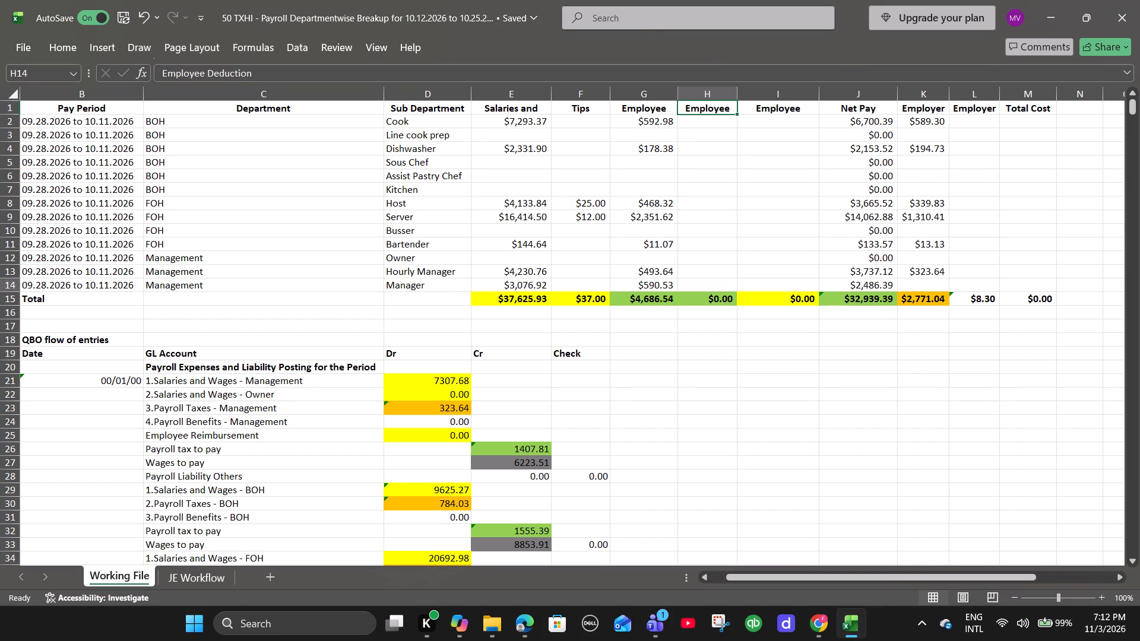
key(equal)
key(alt+Tab)
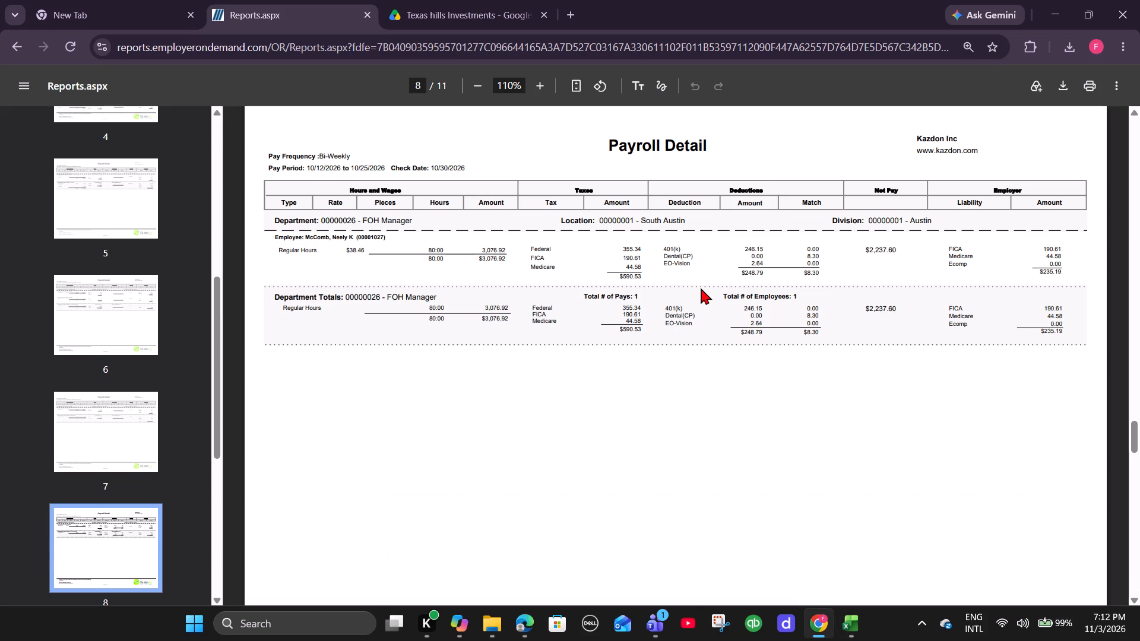
key(alt+Tab)
text(248.79)
key(Right)
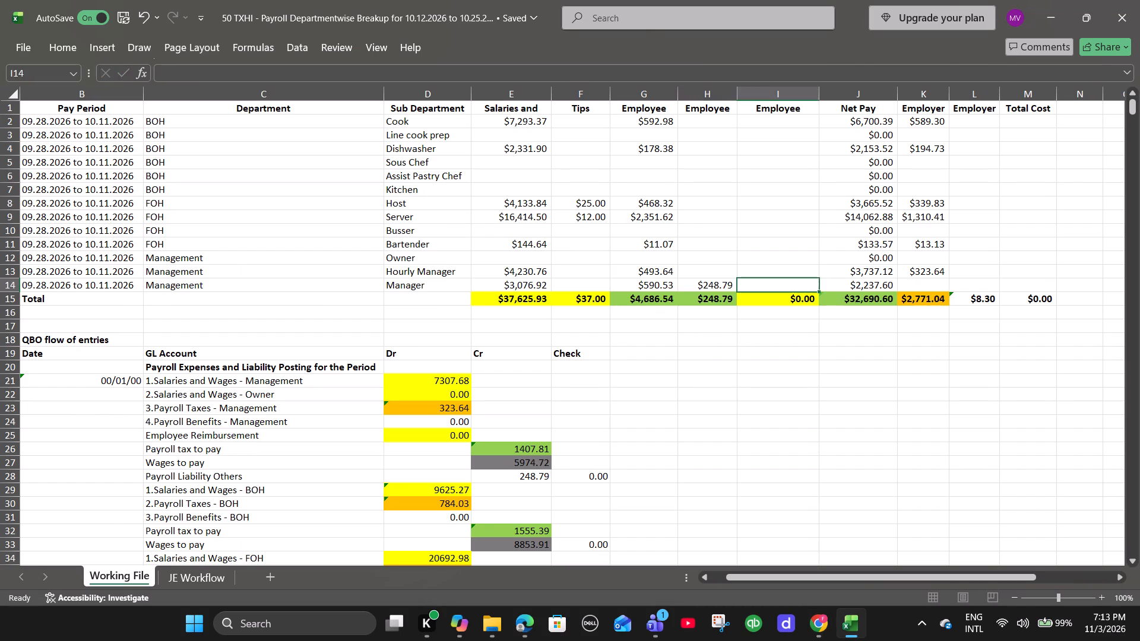
Enter the FOH Manager department's employer liability total from the report, =235.19, in the Manager row's Employer column K.
key(alt+Tab)
key(alt+Tab)
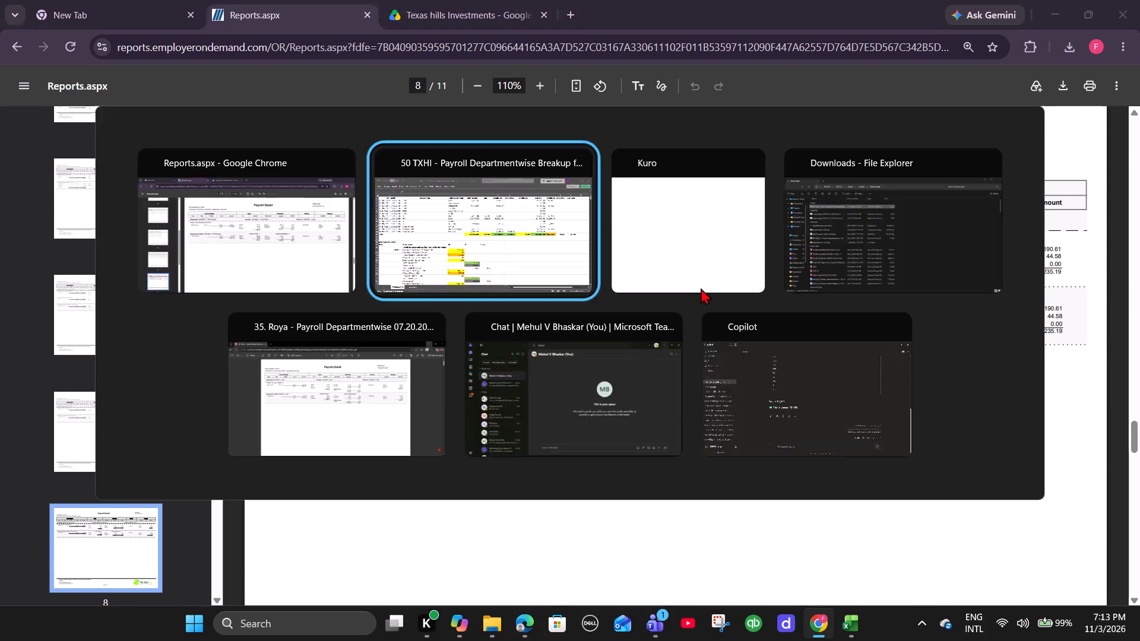
key(Right)
key(Right)
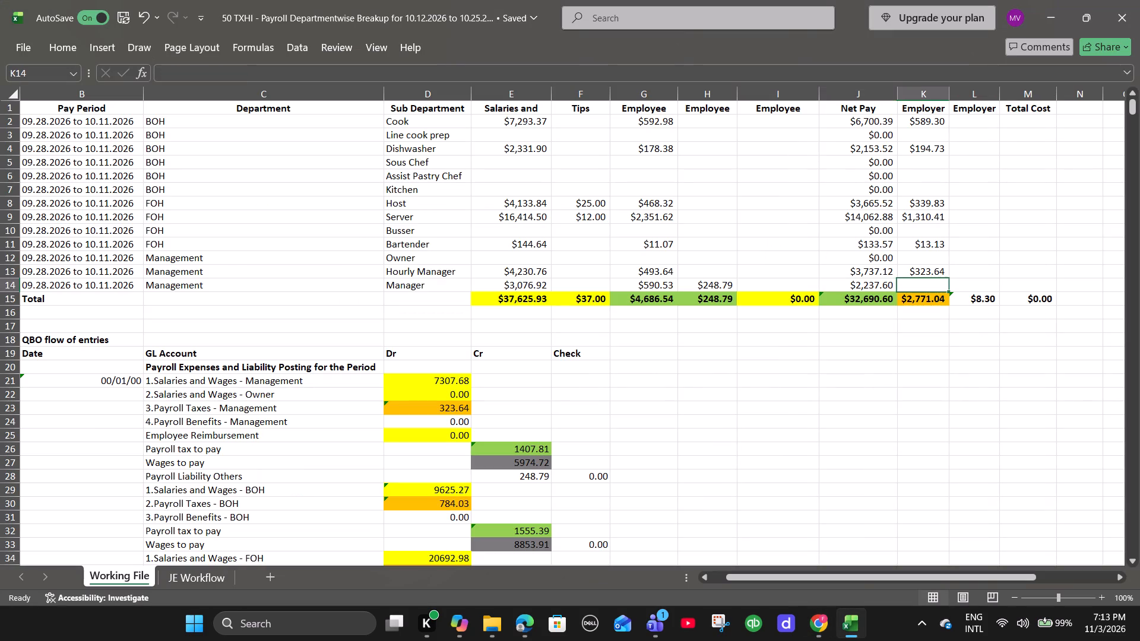
key(equal)
key(alt+Tab)
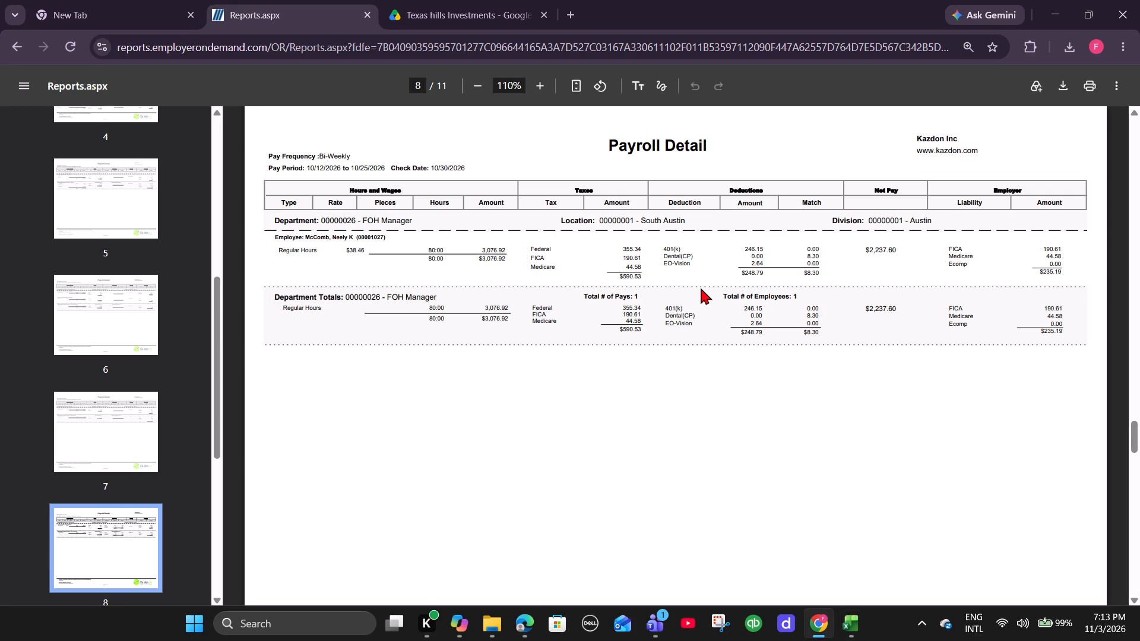
key(alt+Tab)
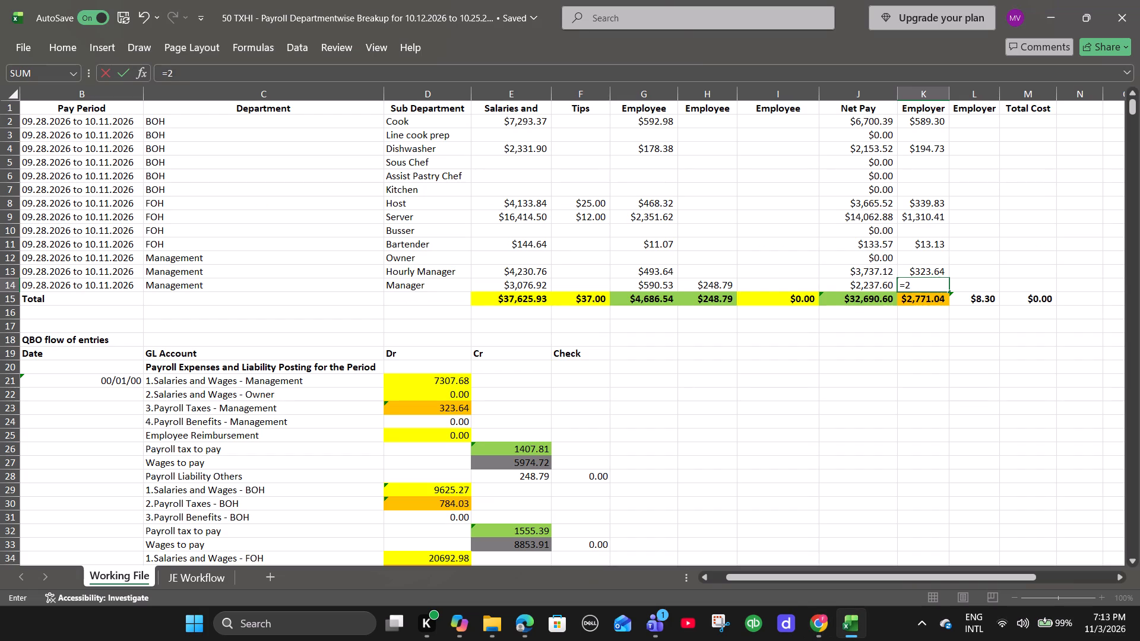
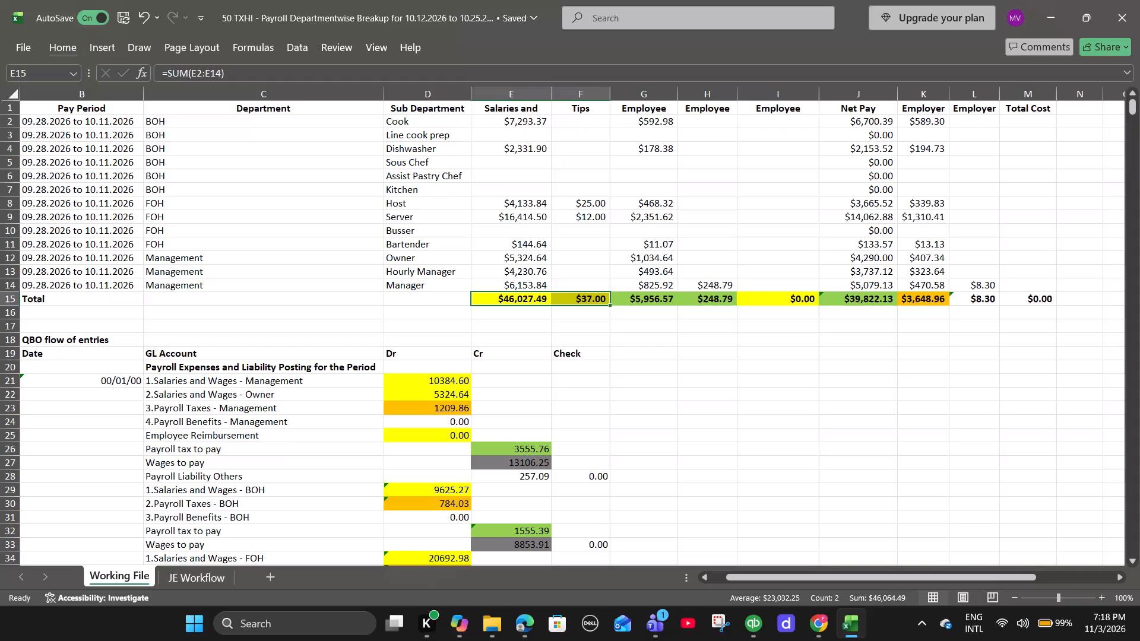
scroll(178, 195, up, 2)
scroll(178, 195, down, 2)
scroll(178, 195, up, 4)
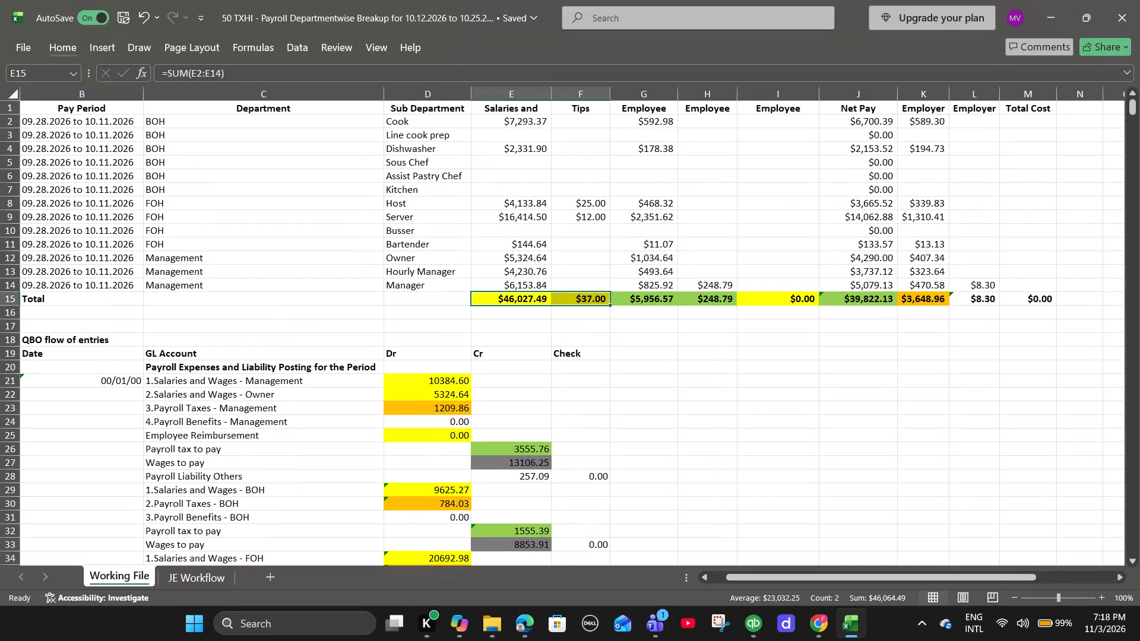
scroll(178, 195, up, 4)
Replace the pay period in cell B2 with 10.12.2026 to 10.25.2026, copied from the workbook's file name.
click(116, 127)
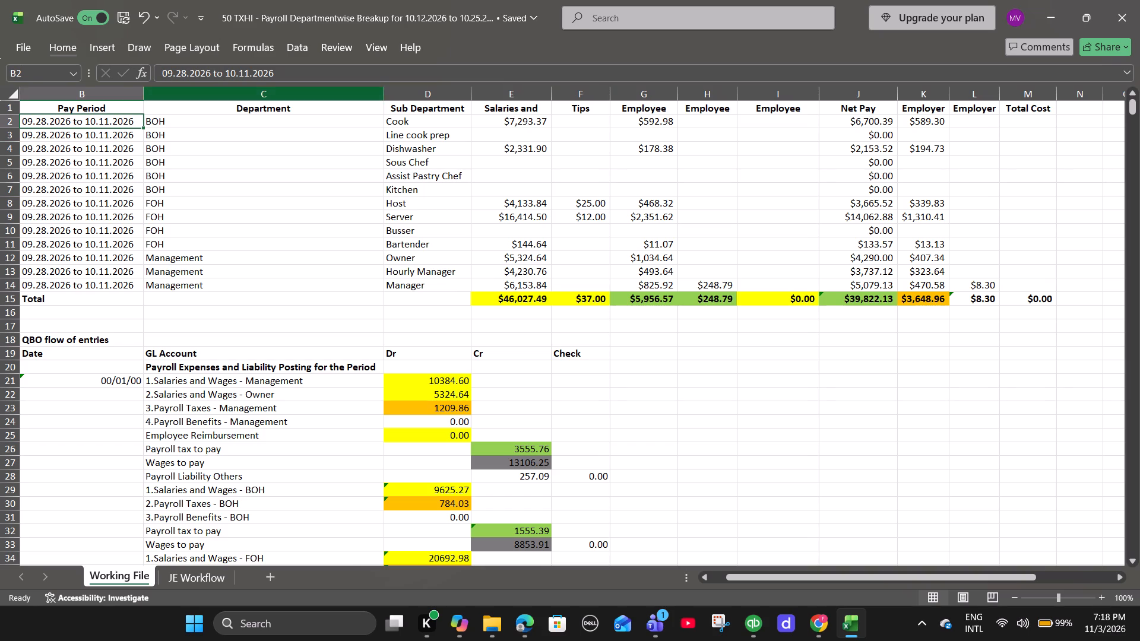
click(166, 71)
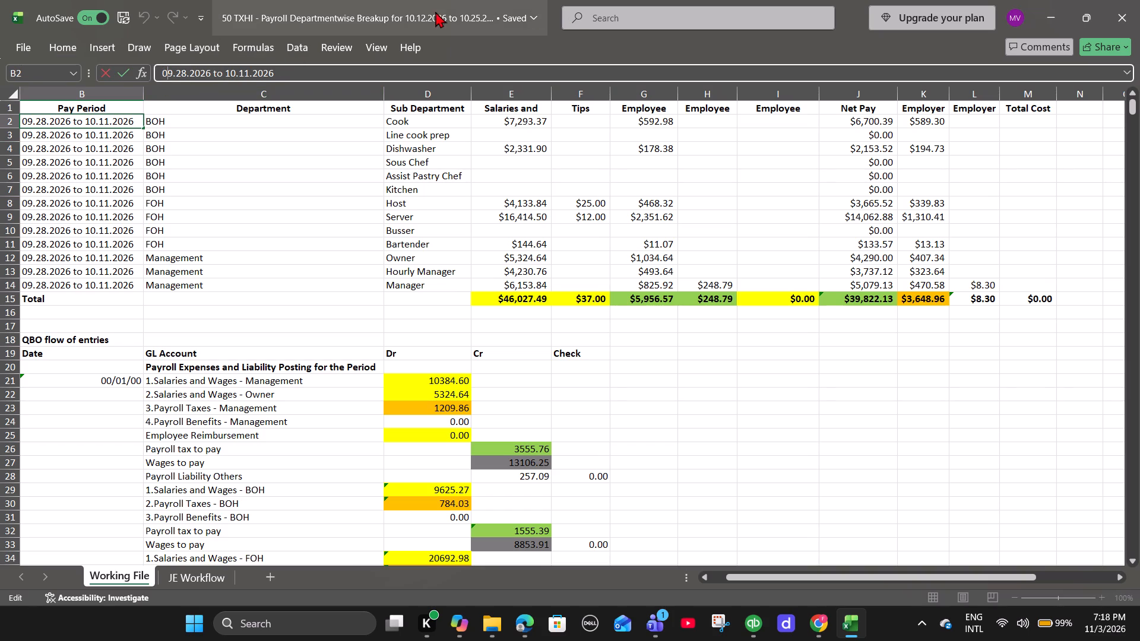
click(435, 11)
click(400, 80)
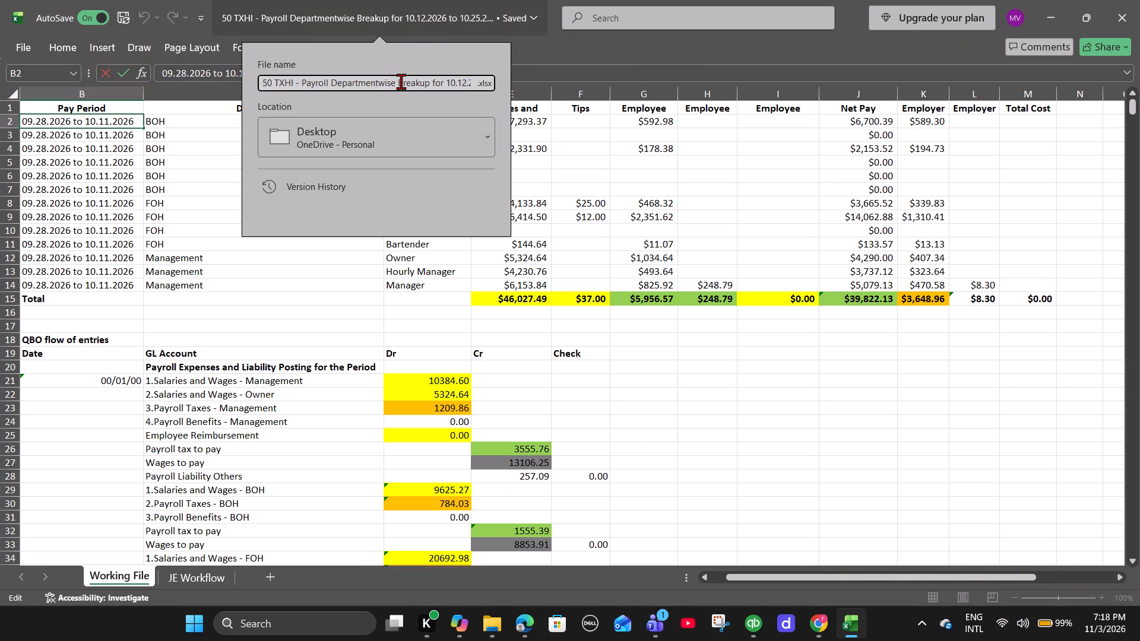
key(Right)
key(Right)
key(Right)
key(Right)
key(Right)
key(Right)
key(Right)
key(Right)
key(Right)
key(Right)
key(Right)
key(Right)
drag(448, 84, 471, 82)
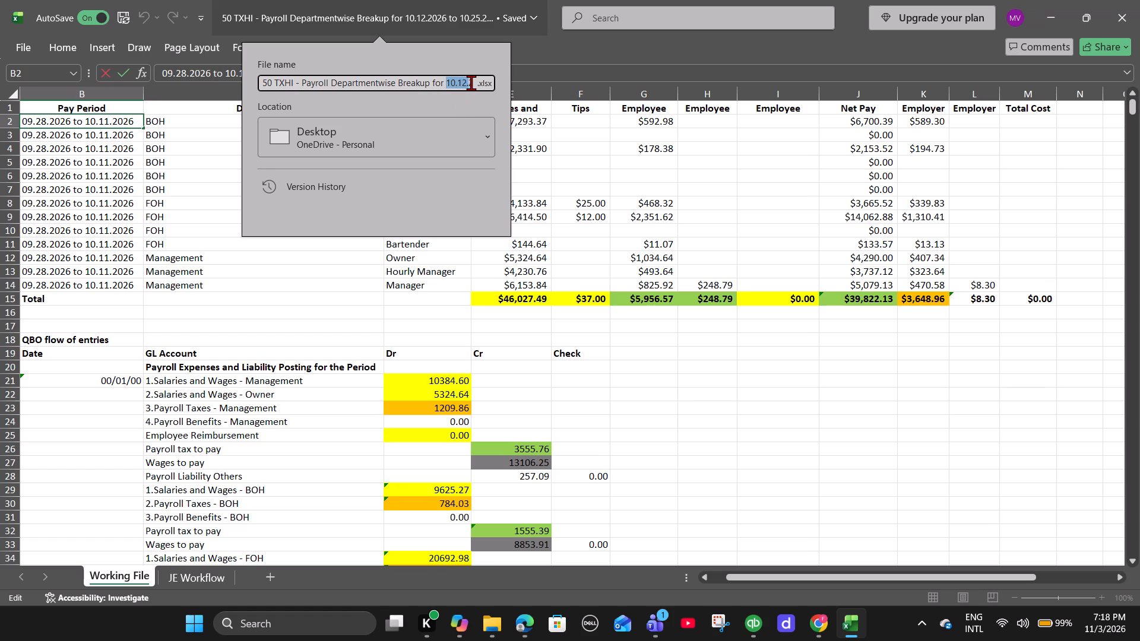
drag(471, 82, 482, 86)
right_click(454, 86)
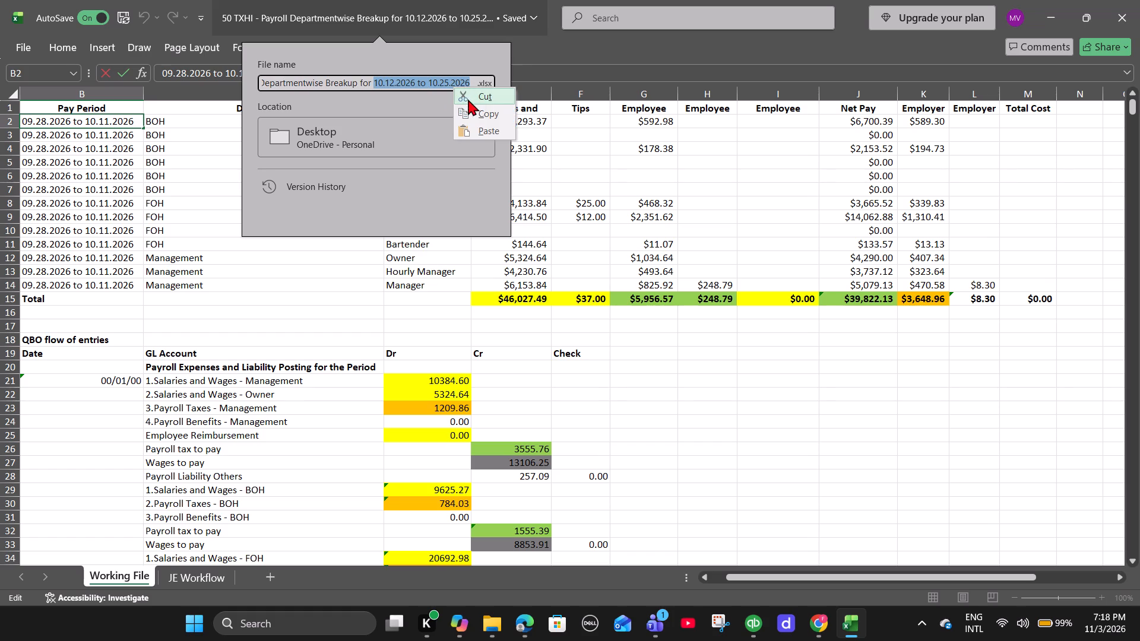
click(473, 112)
click(69, 121)
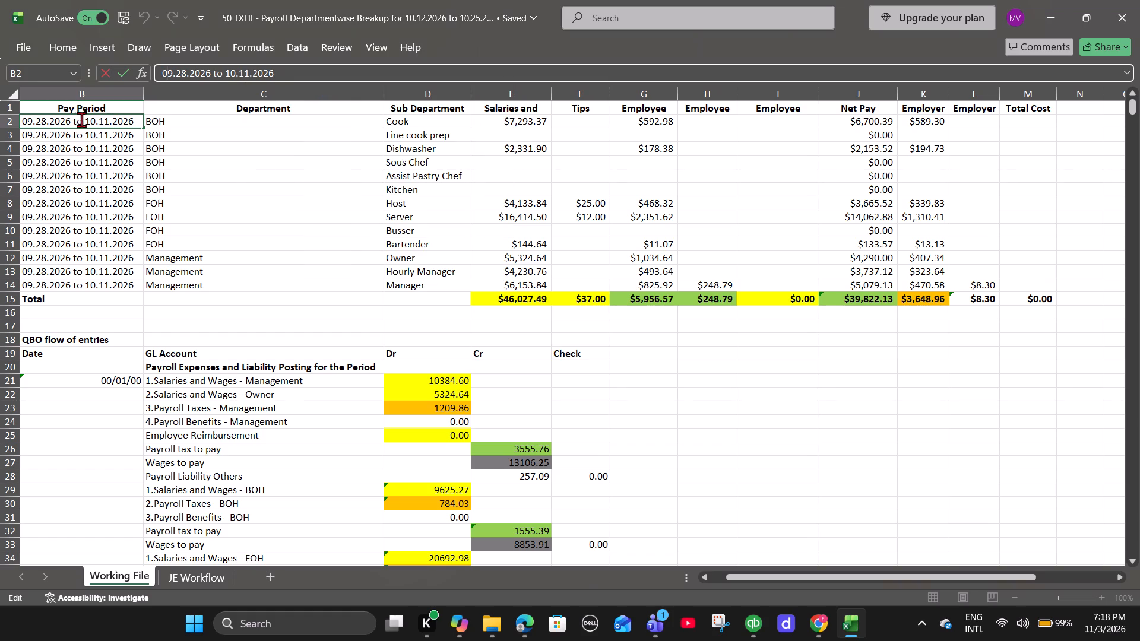
drag(283, 71, 157, 64)
key(ctrl+v)
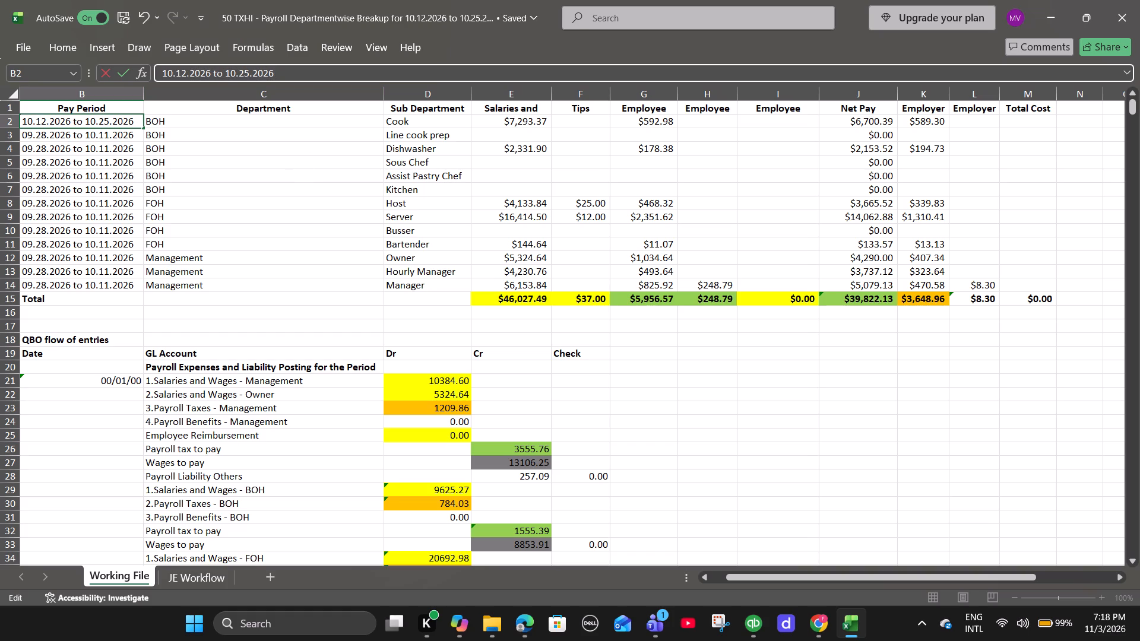
click(135, 158)
Fill the pay period 10.12.2026 to 10.25.2026 from B2 down through B14, identical in every row.
click(111, 126)
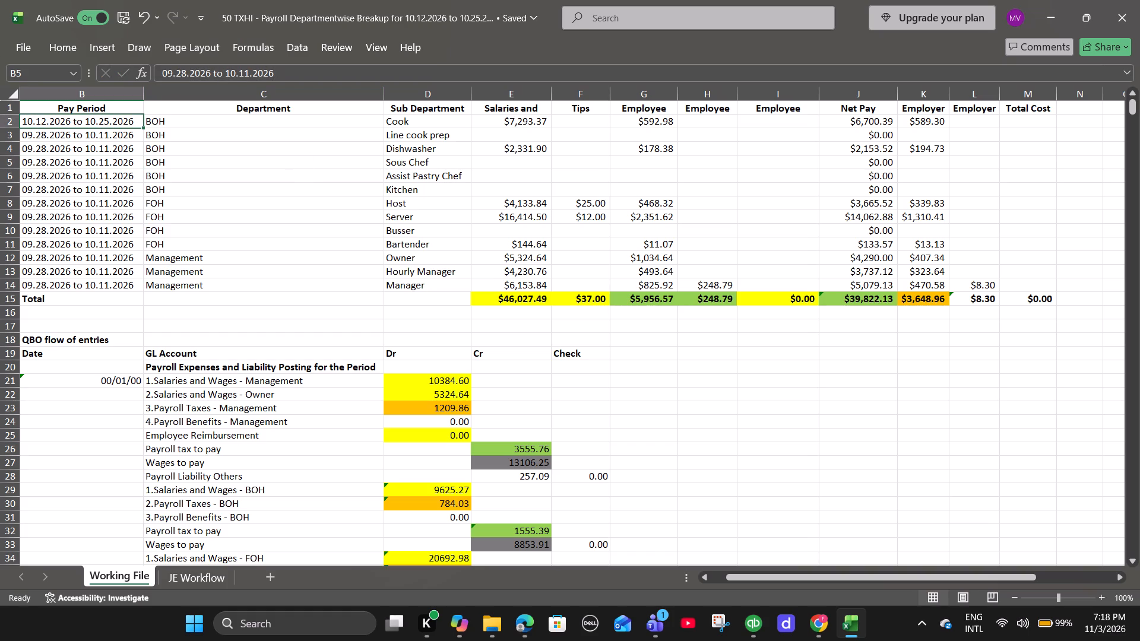
drag(142, 126, 150, 280)
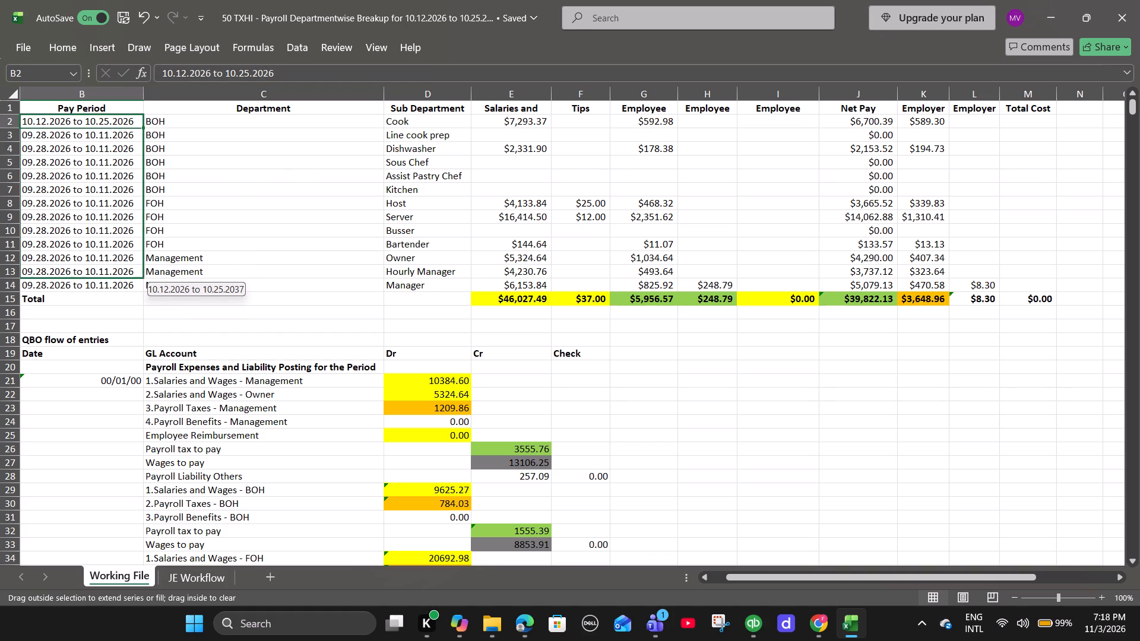
drag(150, 280, 151, 289)
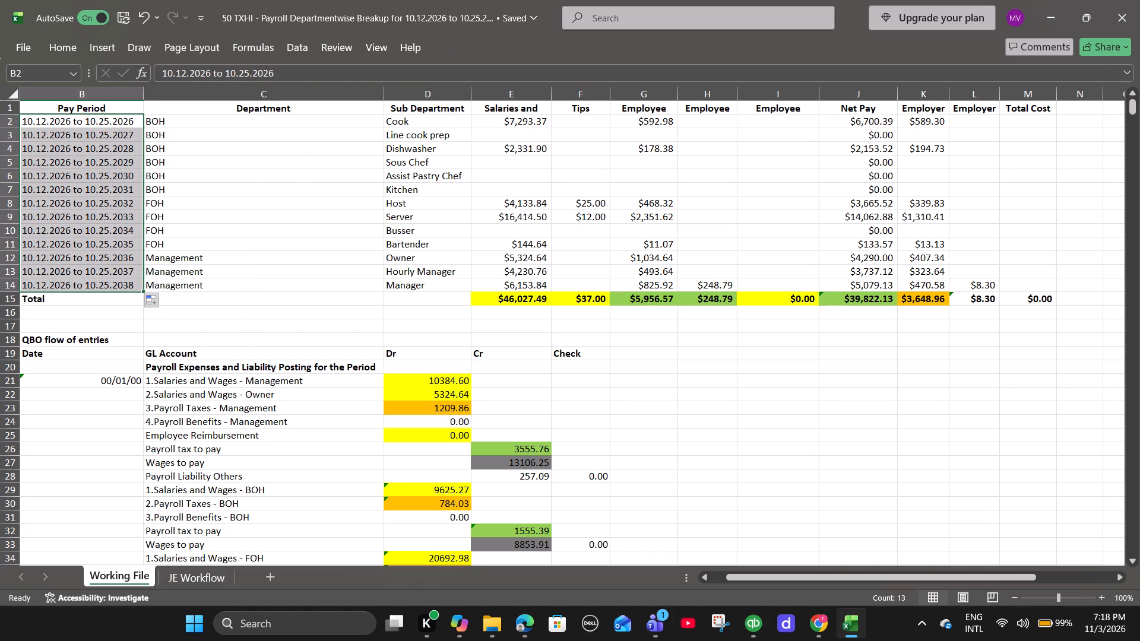
key(ctrl+d)
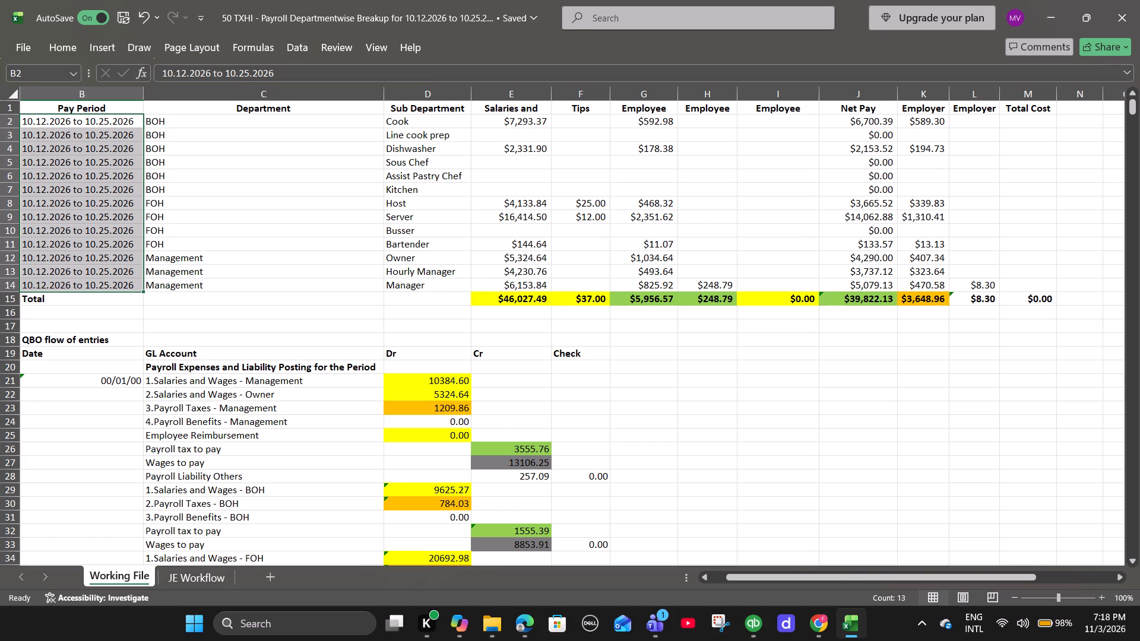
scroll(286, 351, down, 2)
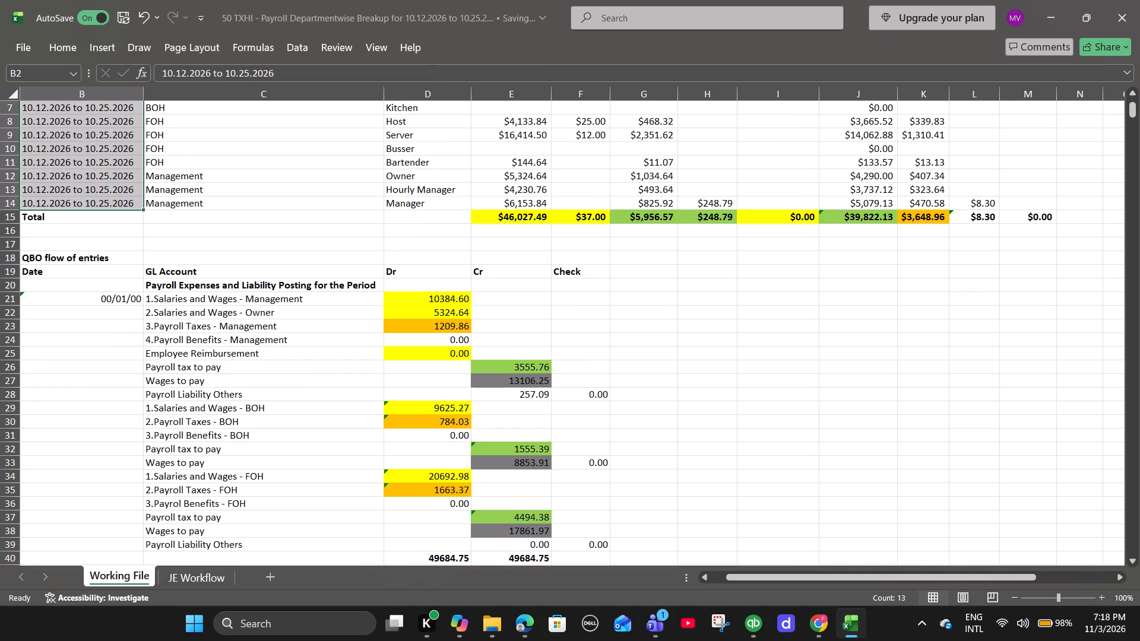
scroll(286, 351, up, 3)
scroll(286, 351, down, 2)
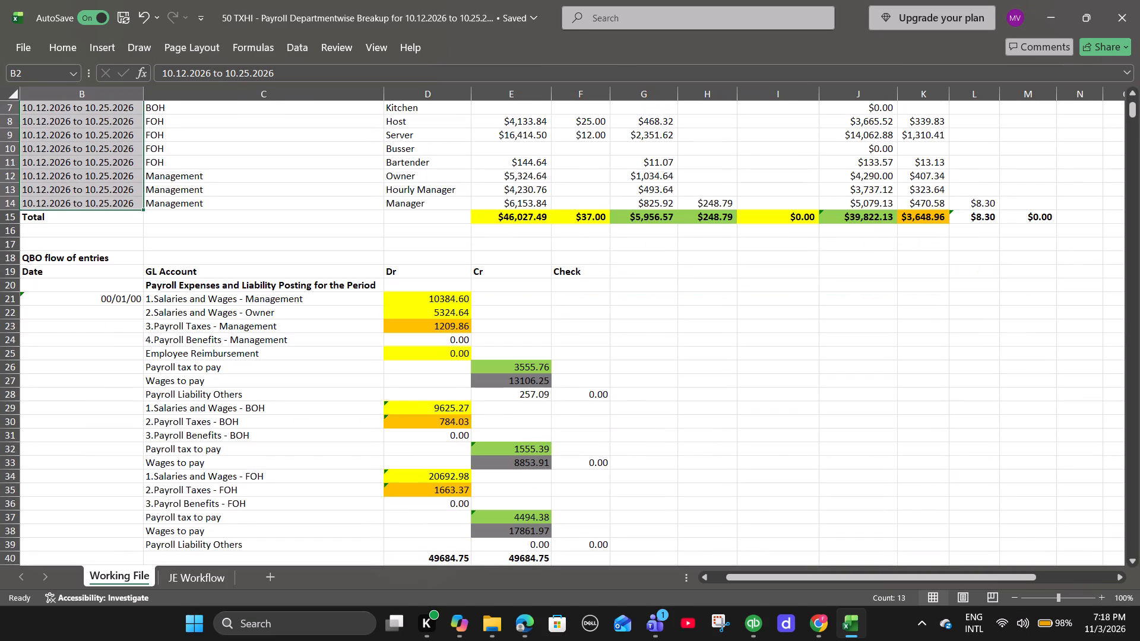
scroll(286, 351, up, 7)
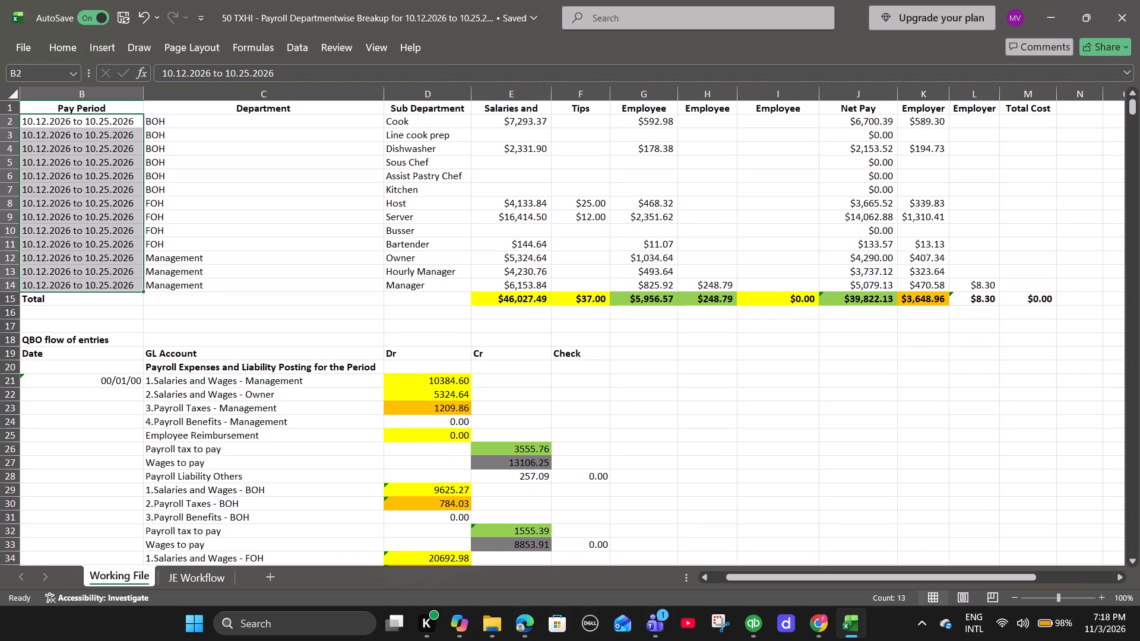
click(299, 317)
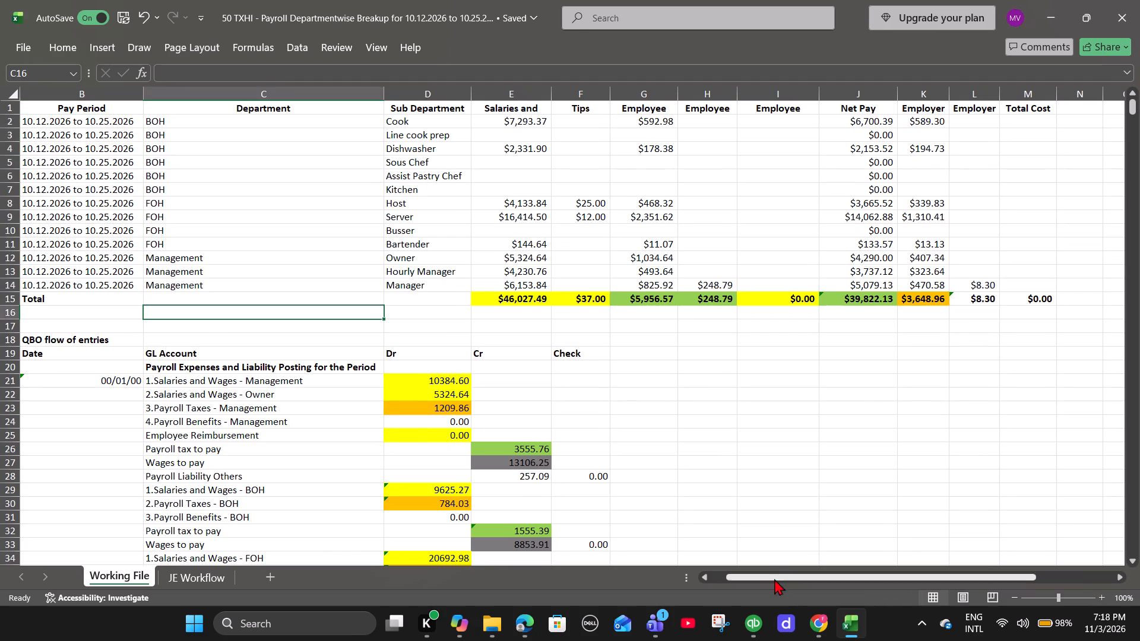
Switch to Chrome and open the 49 TXHI Payroll Departmentwise Breakup workbook for 09.28.2026 to 10.11.2026 from the Texas hills Investments Drive folder.
click(808, 610)
click(433, 0)
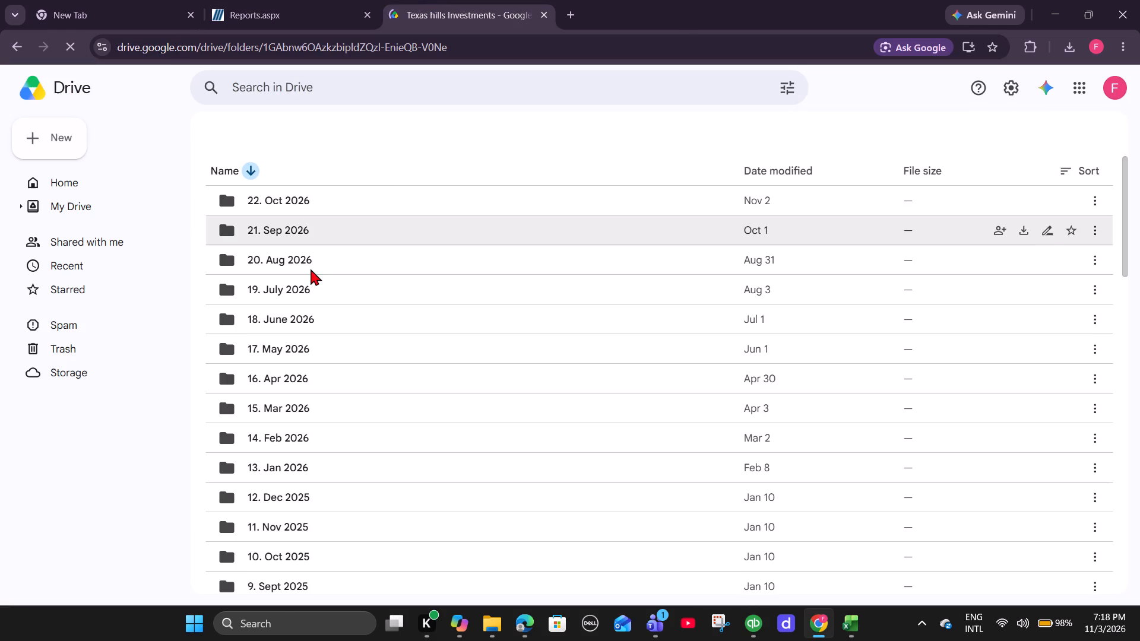
scroll(304, 234, down, 7)
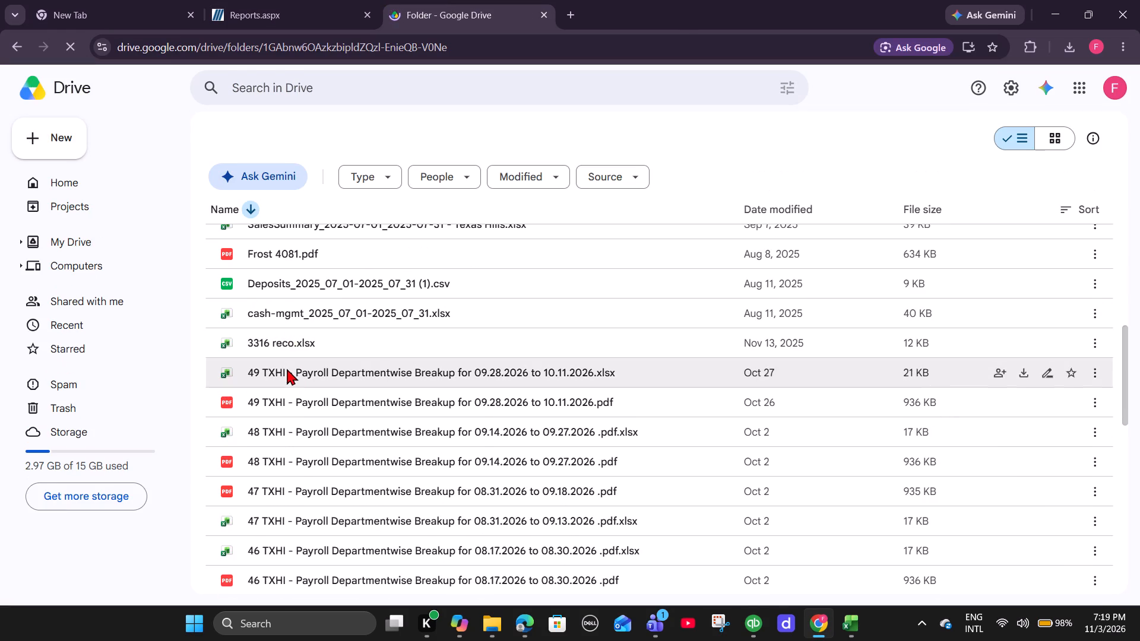
double_click(291, 434)
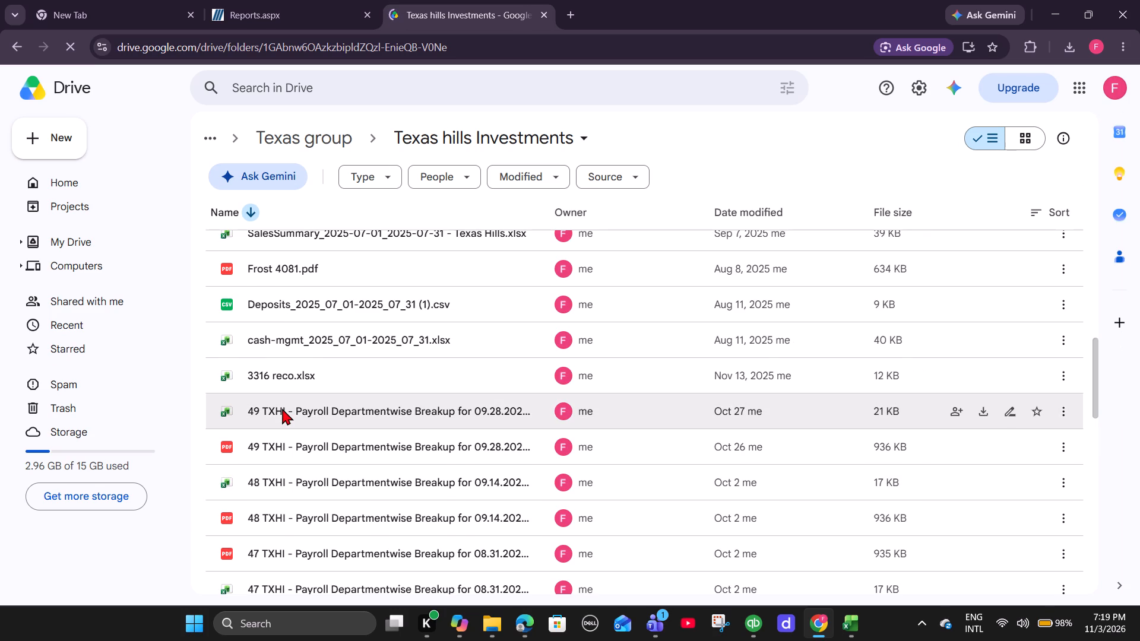
double_click(282, 408)
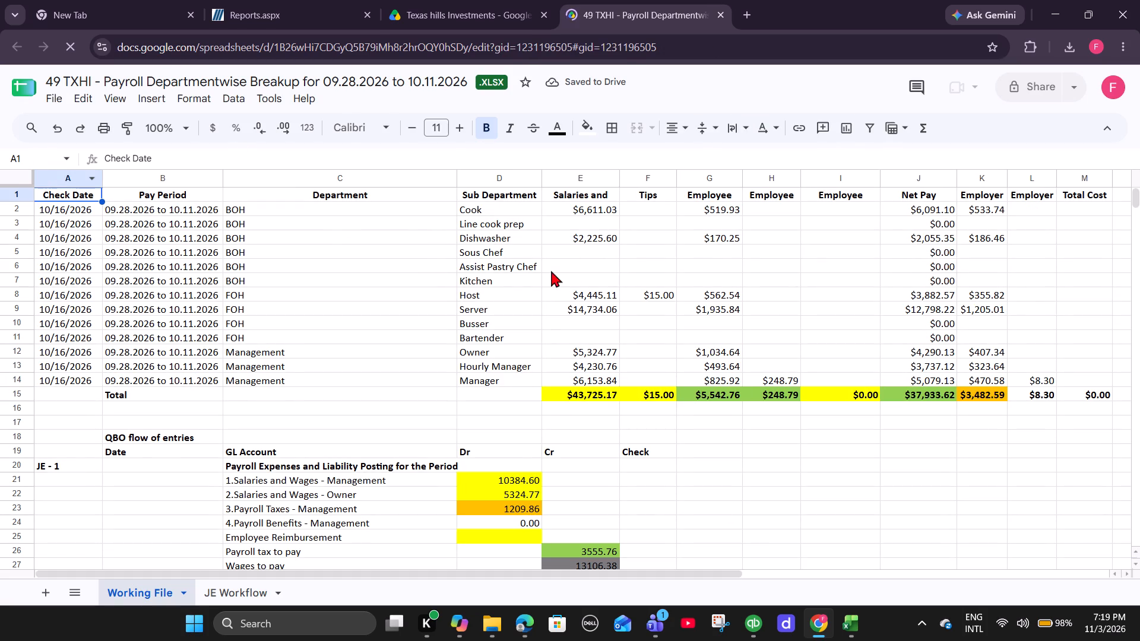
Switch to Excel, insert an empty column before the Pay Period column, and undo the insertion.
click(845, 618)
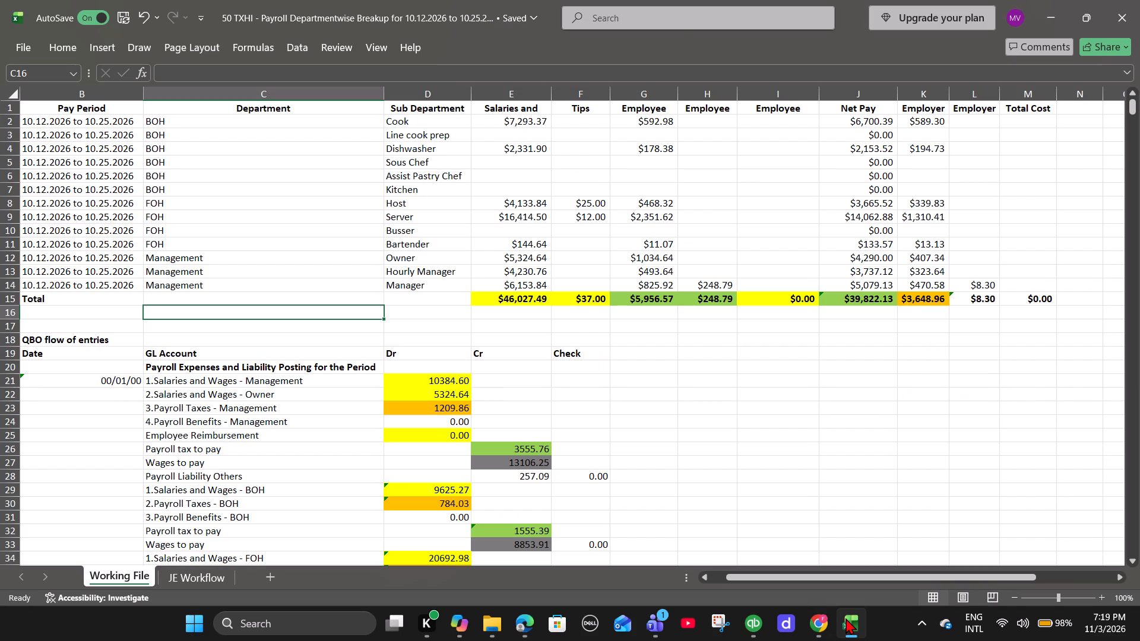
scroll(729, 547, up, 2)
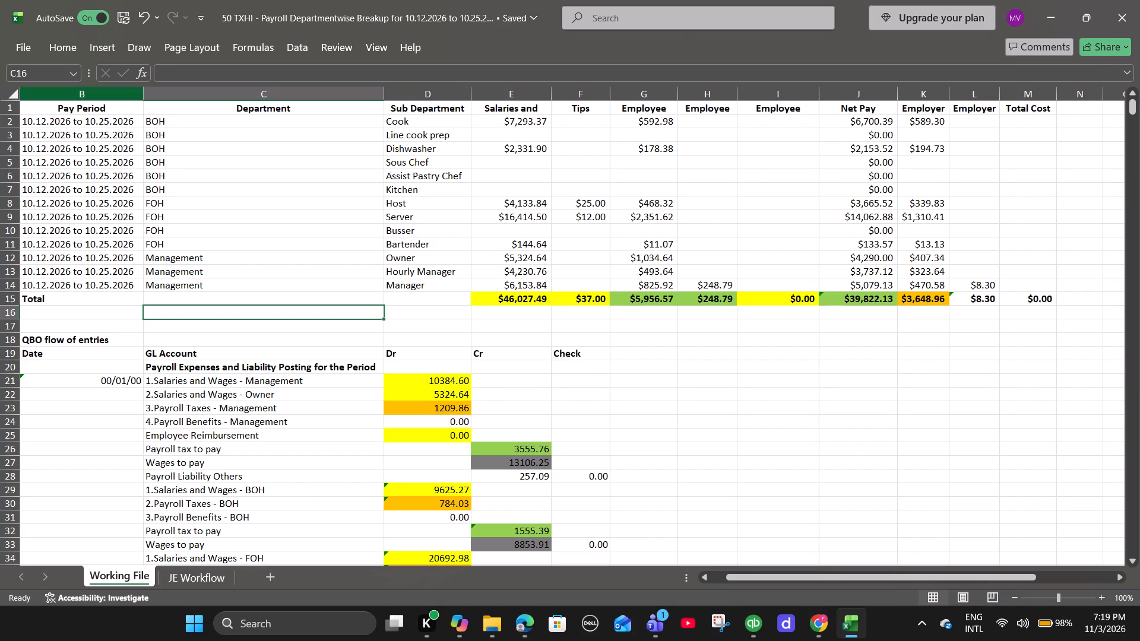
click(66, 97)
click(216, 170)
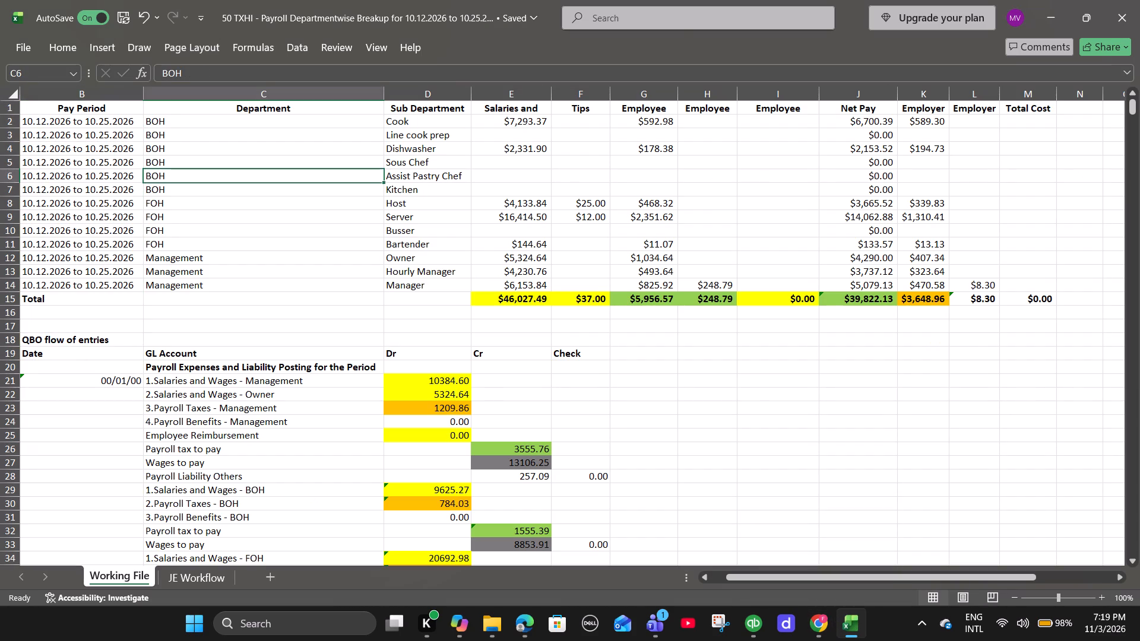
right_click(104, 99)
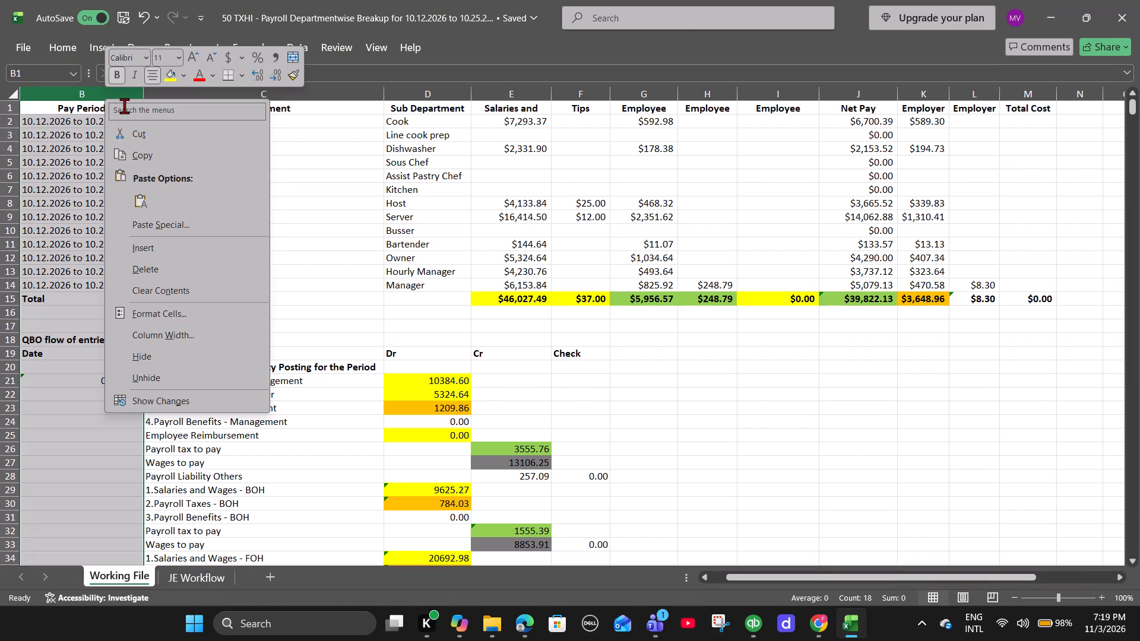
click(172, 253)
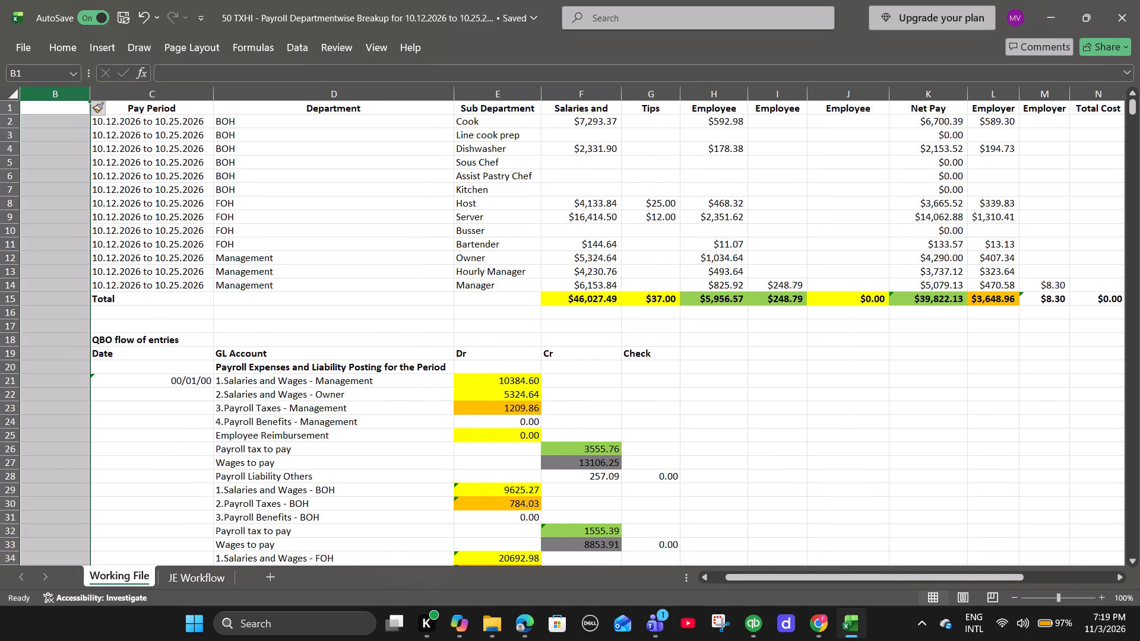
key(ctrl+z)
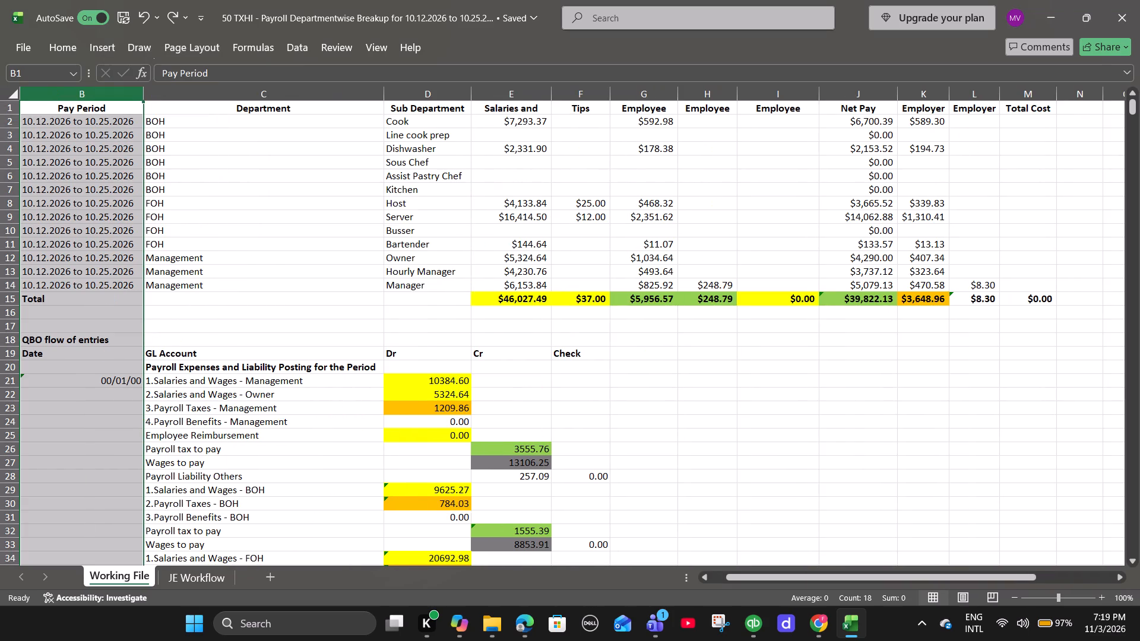
Bring the Check Date column A into view on the Working File sheet and select its first date cell, A2.
click(8, 90)
click(7, 91)
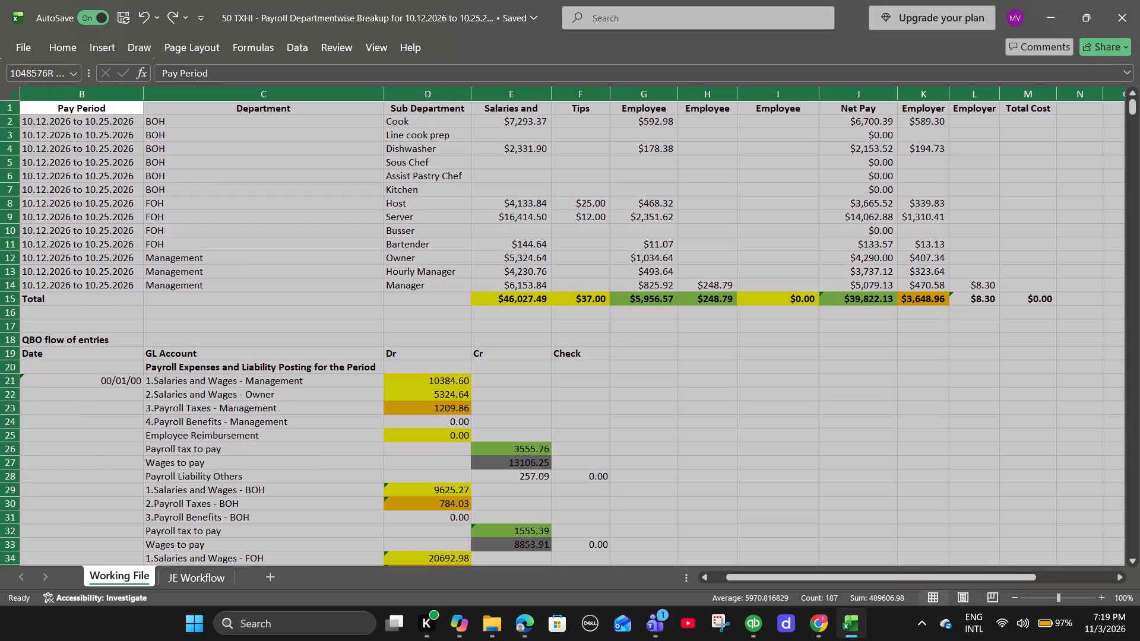
drag(202, 218, 207, 221)
scroll(252, 319, up, 4)
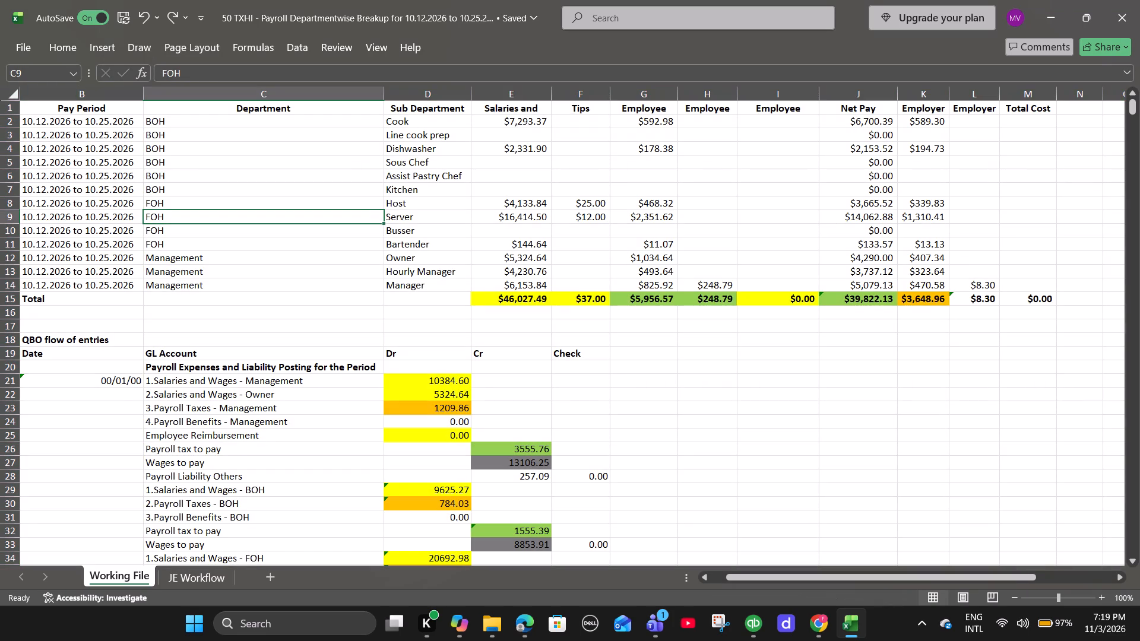
drag(737, 577, 714, 576)
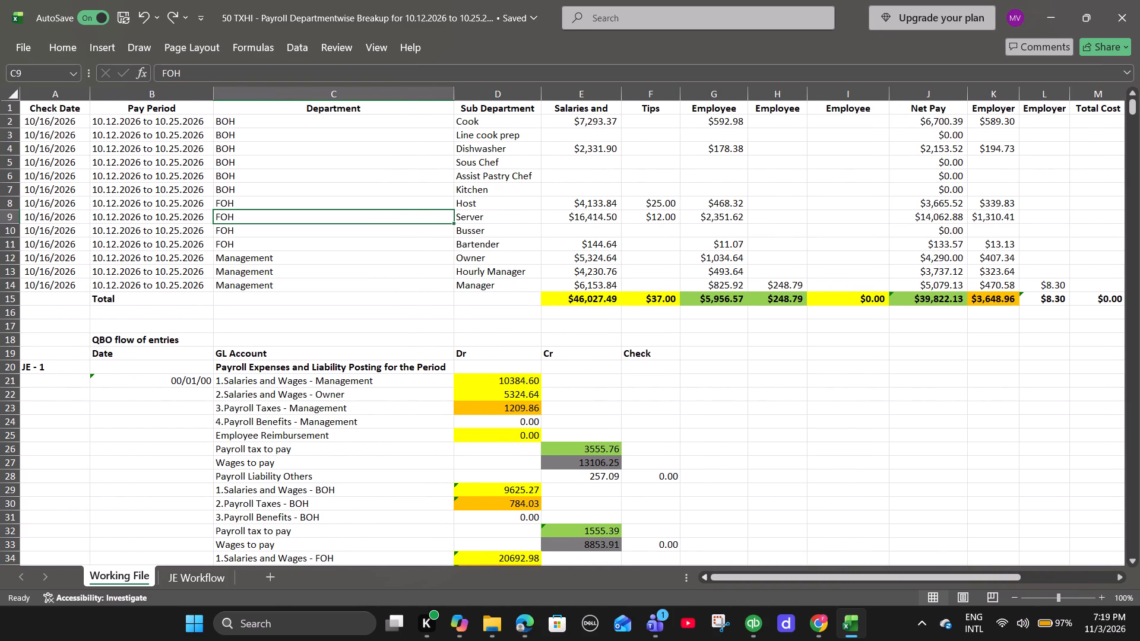
click(47, 122)
scroll(313, 274, up, 1)
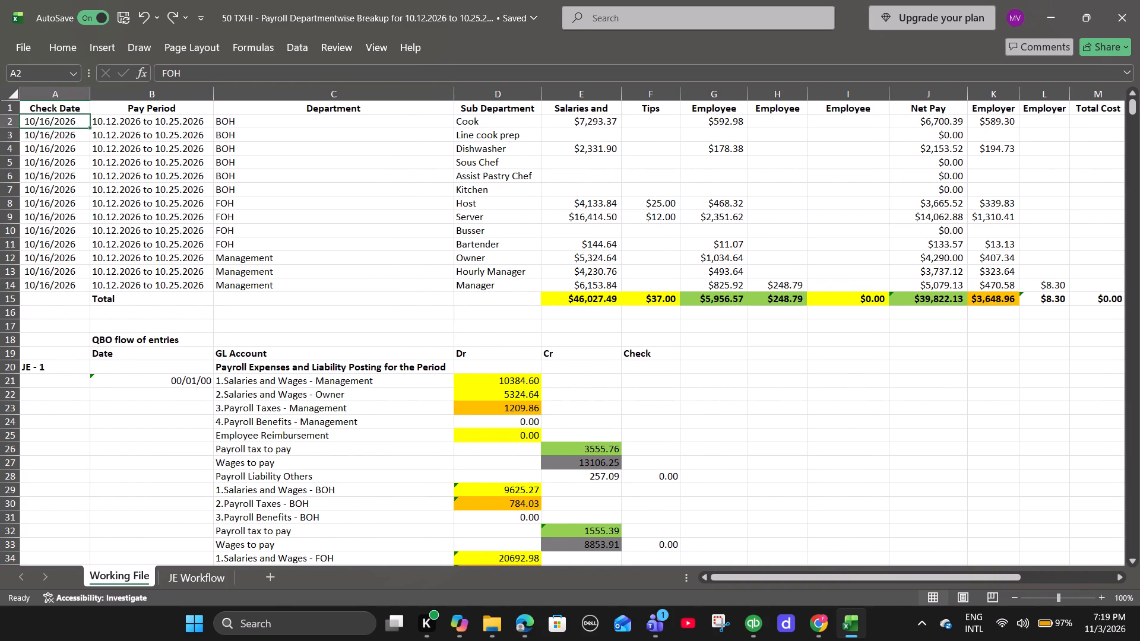
Switch to Chrome, close the 09.28.2026 to 10.11.2026 breakup workbook and look up the check date in the Payroll Detail report.
click(822, 623)
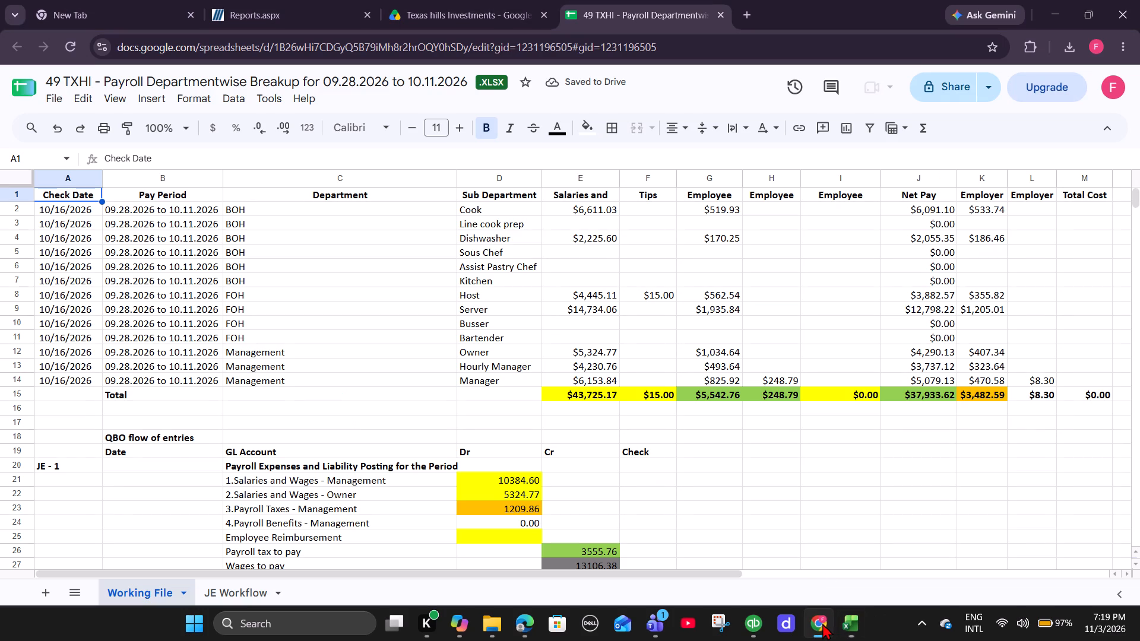
click(721, 20)
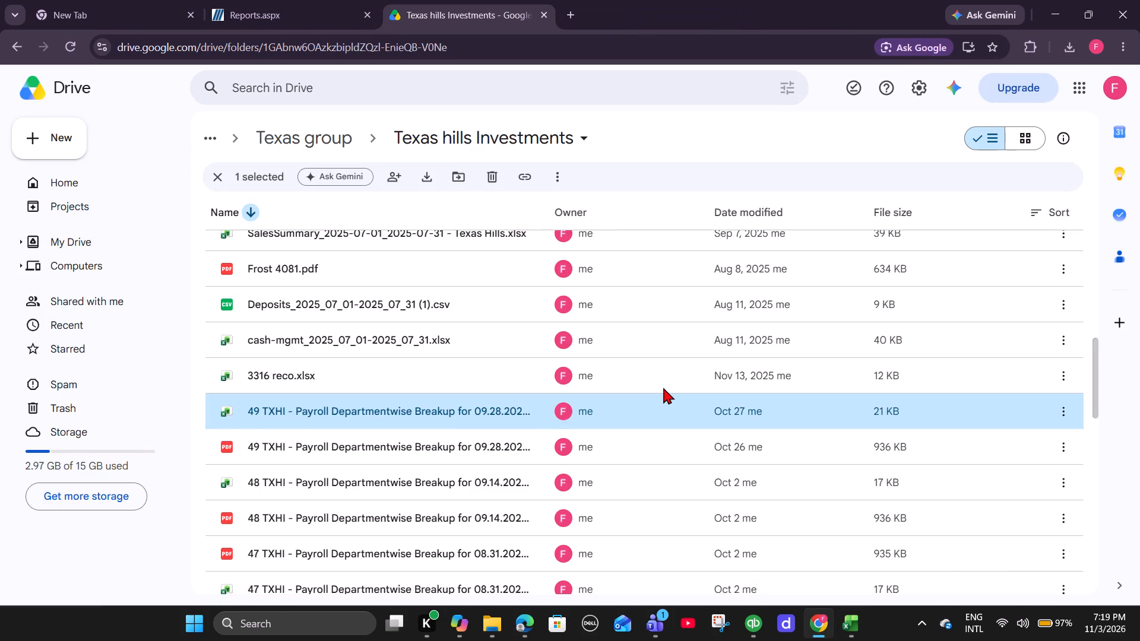
scroll(593, 310, up, 16)
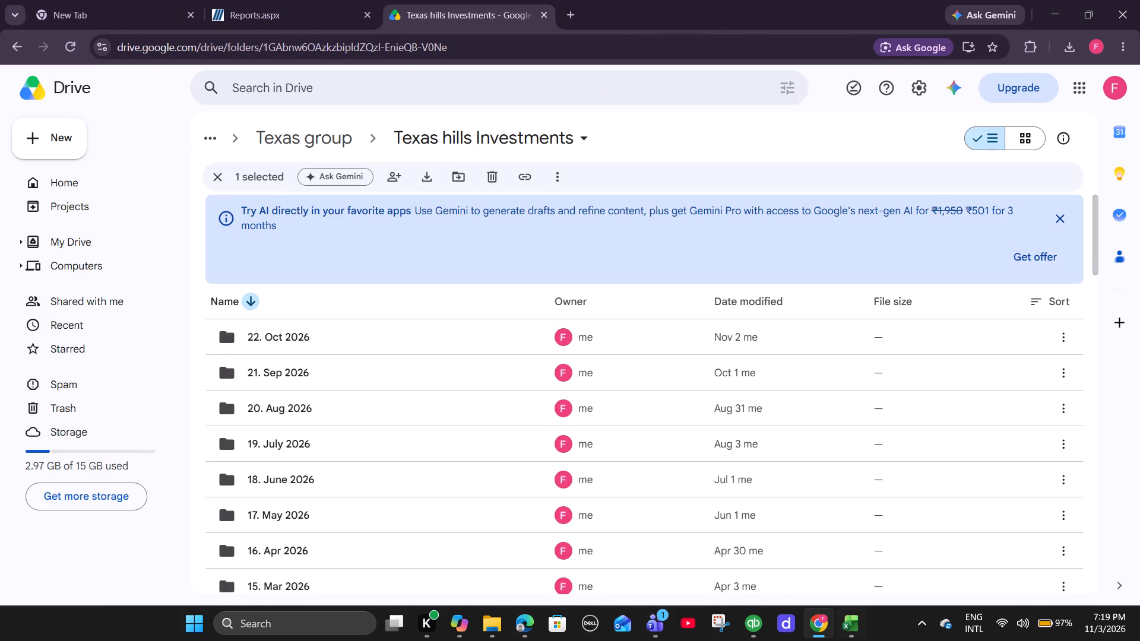
click(838, 623)
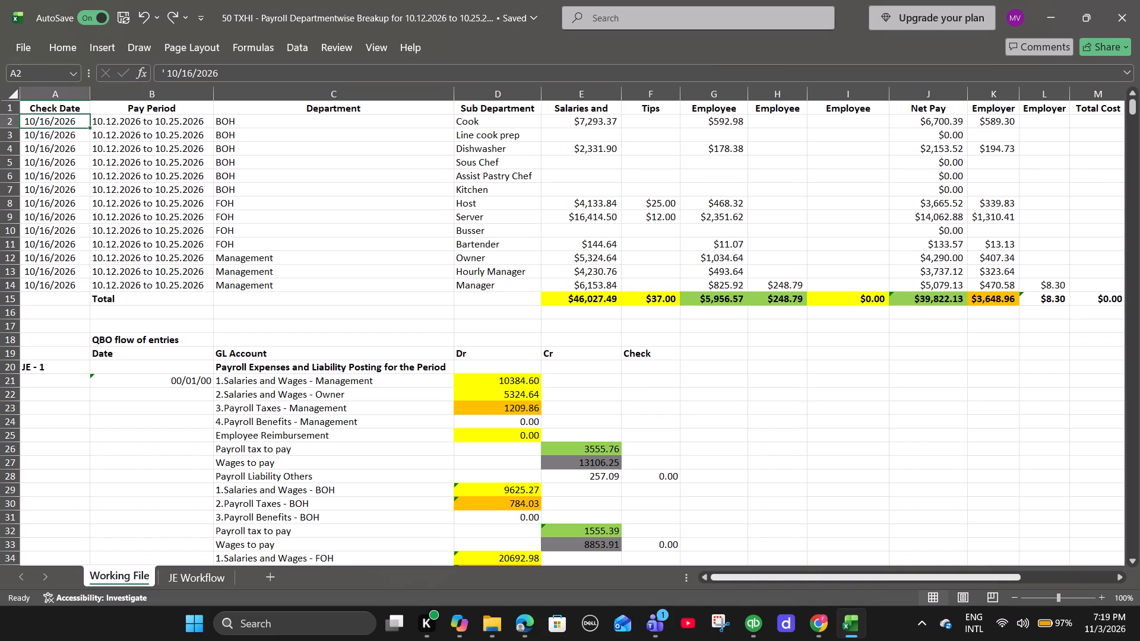
click(817, 621)
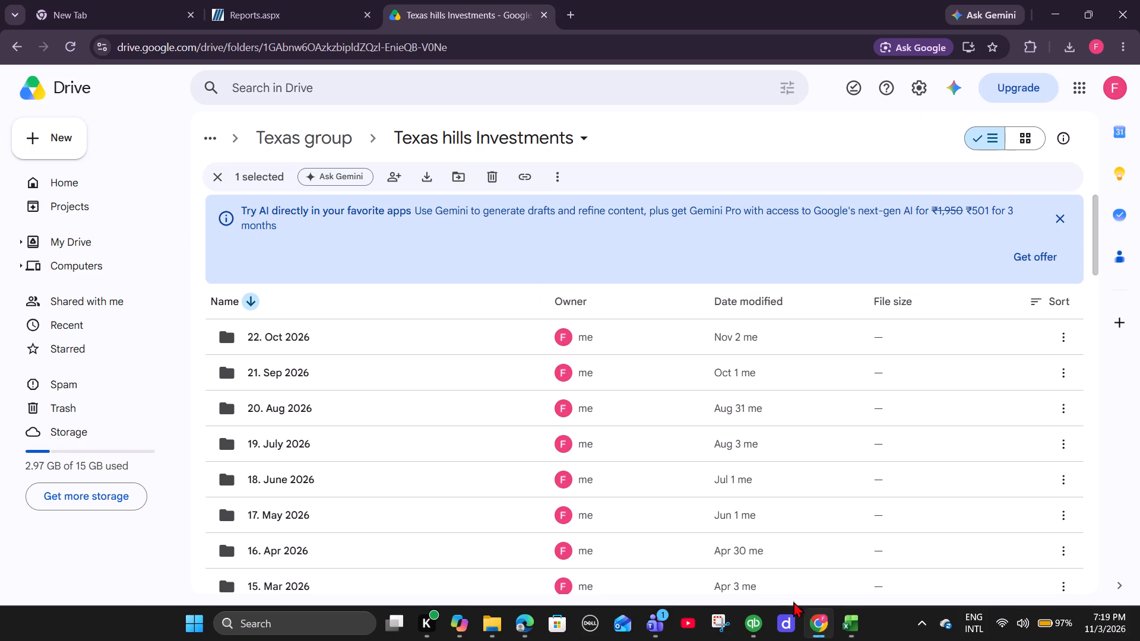
click(284, 2)
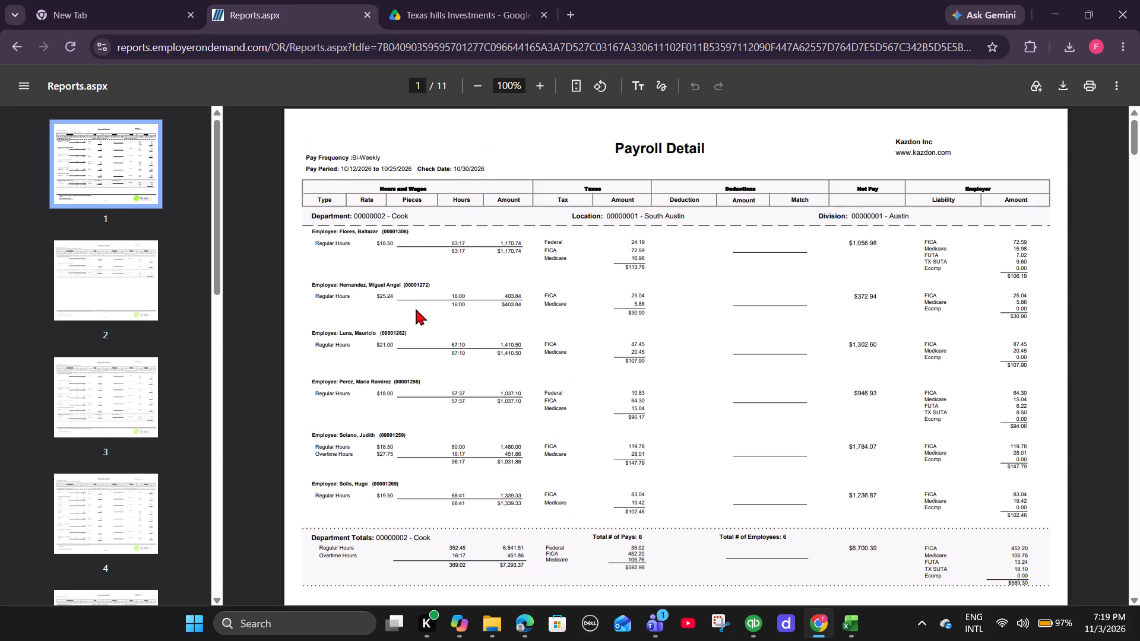
Switch to Excel and set the first check date, in A2 of the Working File sheet, to 10/30/2026.
click(864, 624)
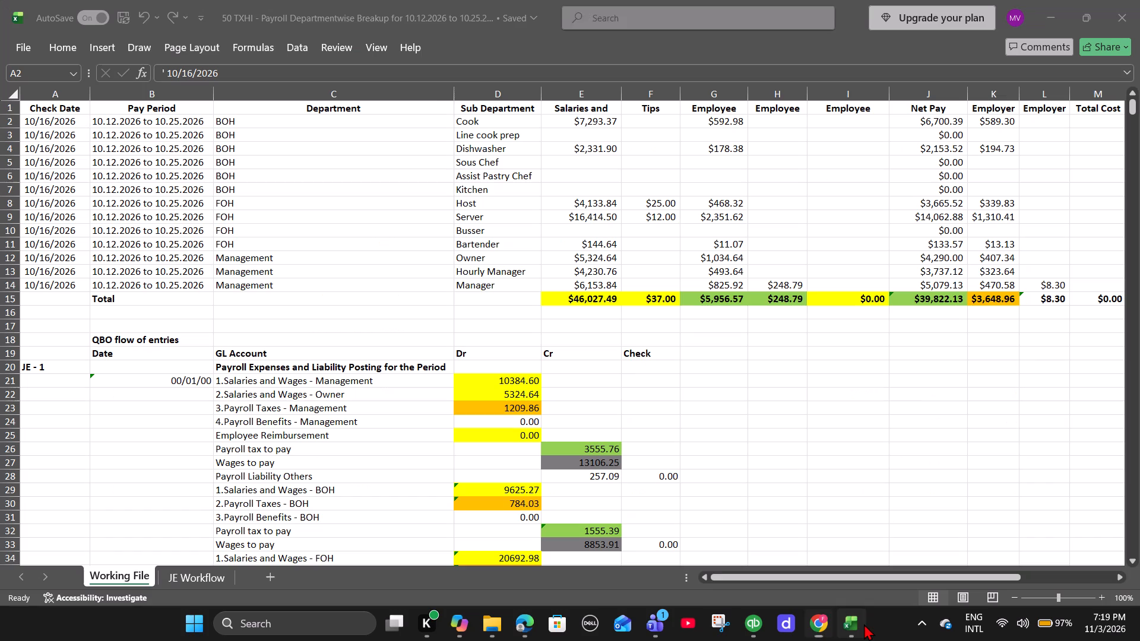
double_click(47, 124)
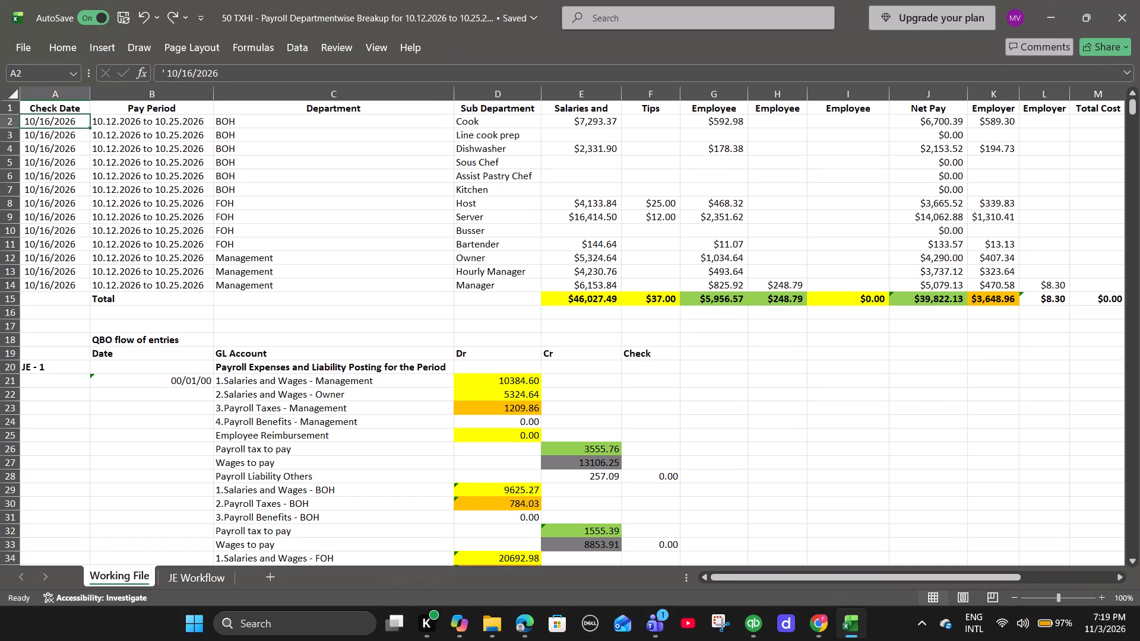
click(52, 124)
key(BackSpace)
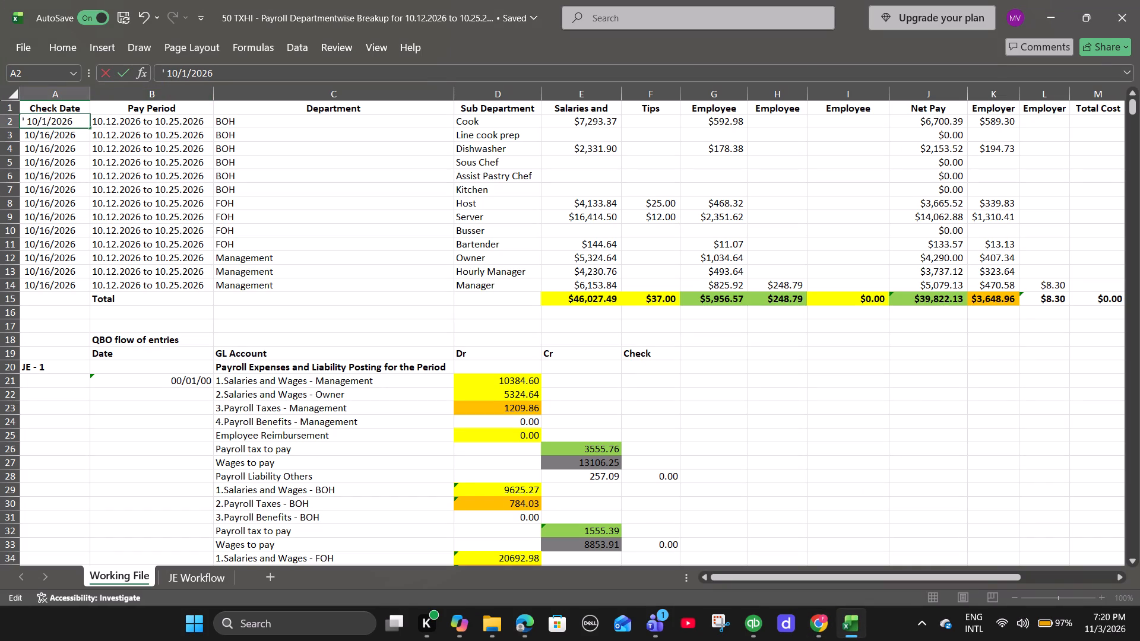
key(BackSpace)
text(30)
click(59, 143)
Fill the check date from A2 down through A14, identical in every row, and save the workbook.
click(52, 120)
drag(88, 125, 95, 291)
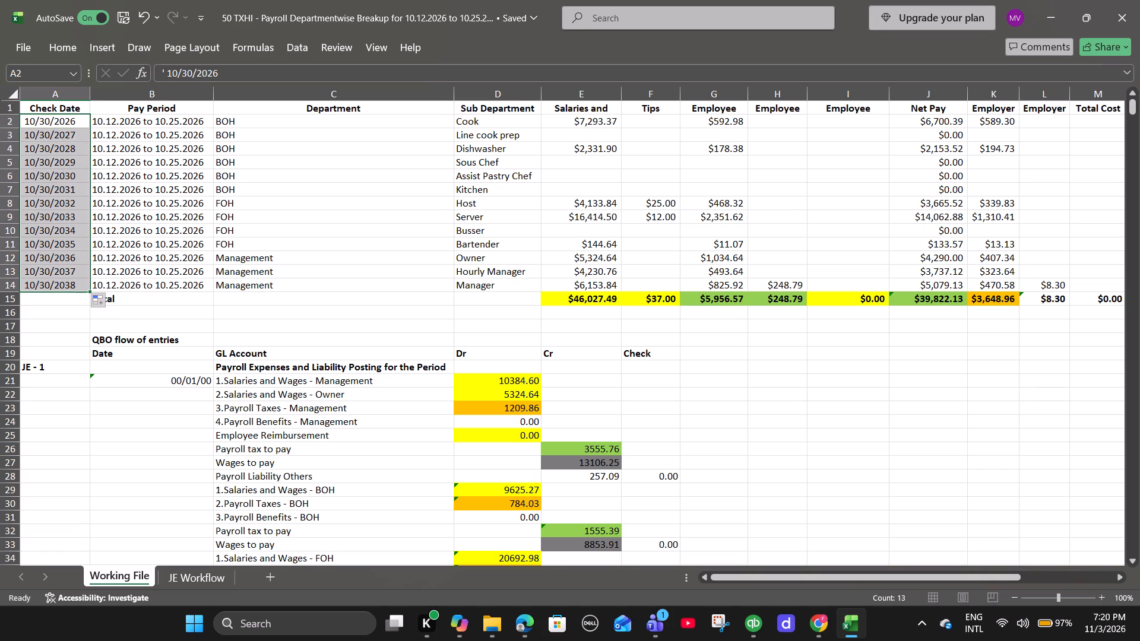
key(ctrl+d)
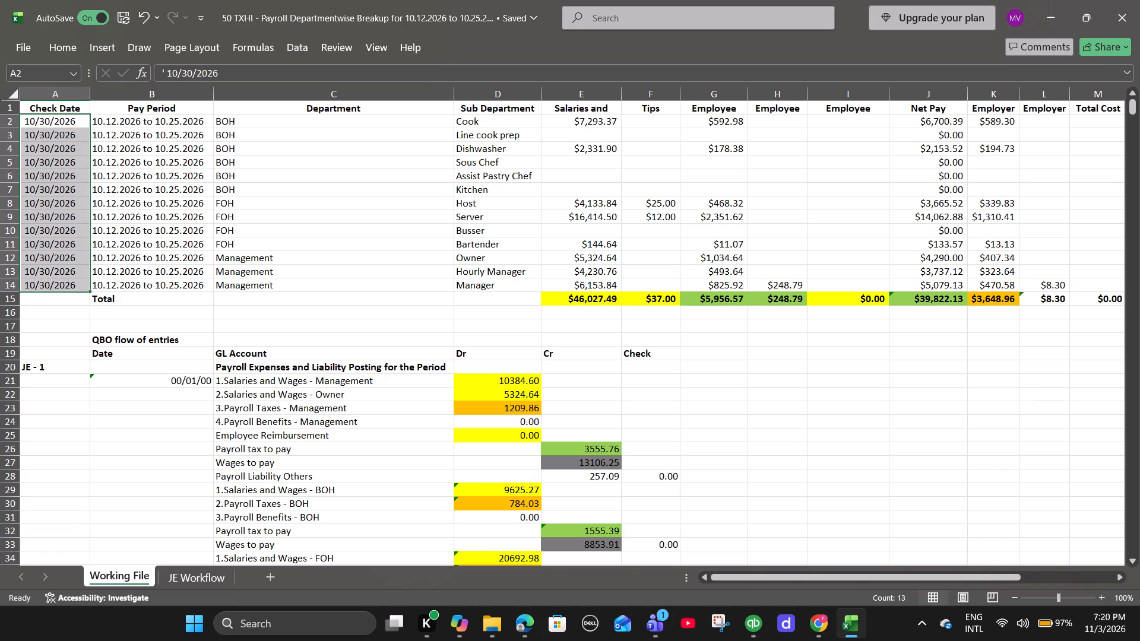
key(ctrl+s)
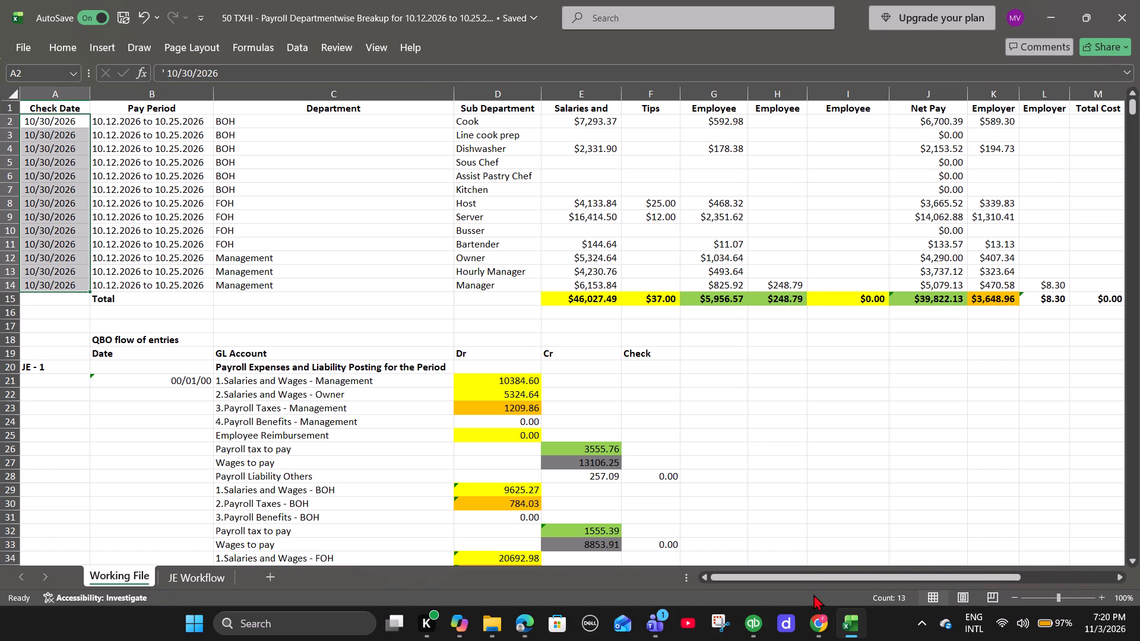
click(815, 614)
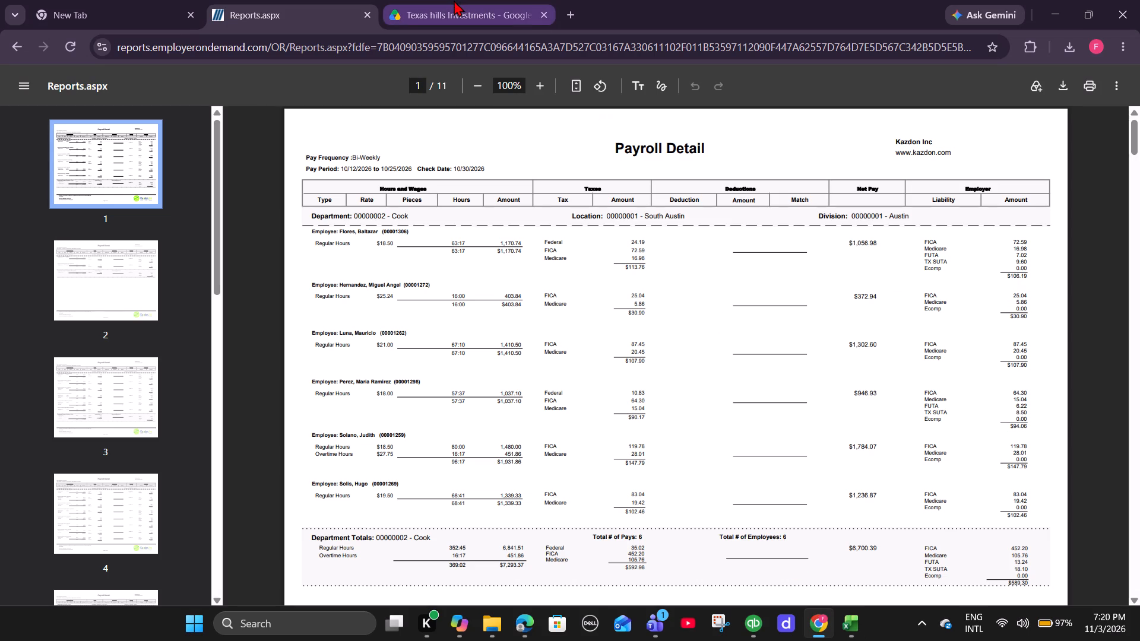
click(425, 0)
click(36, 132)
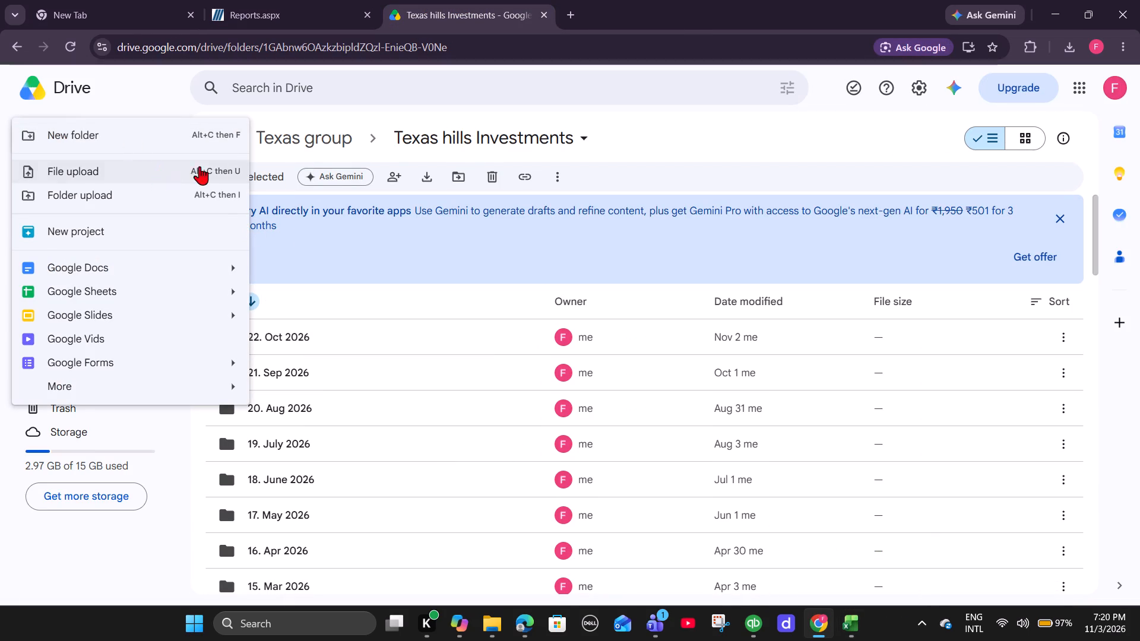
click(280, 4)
Open the Profit and Loss by Month report in QuickBooks, and bring the QBO flow of entries section into view in Excel.
click(745, 631)
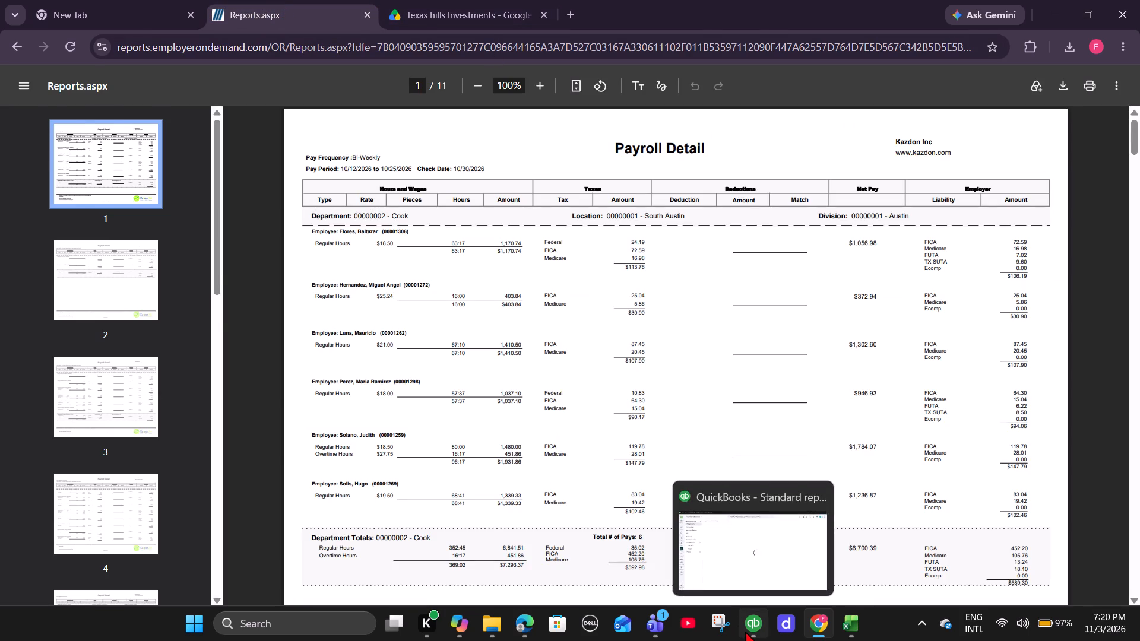
click(730, 289)
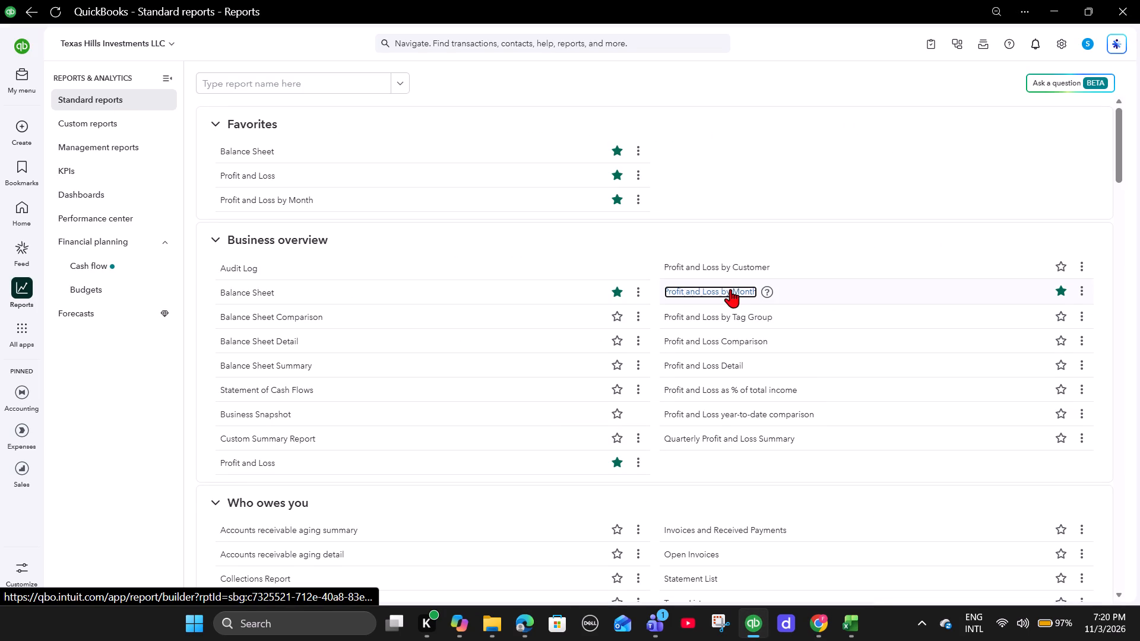
click(860, 634)
scroll(685, 494, down, 1)
click(885, 403)
scroll(760, 408, down, 4)
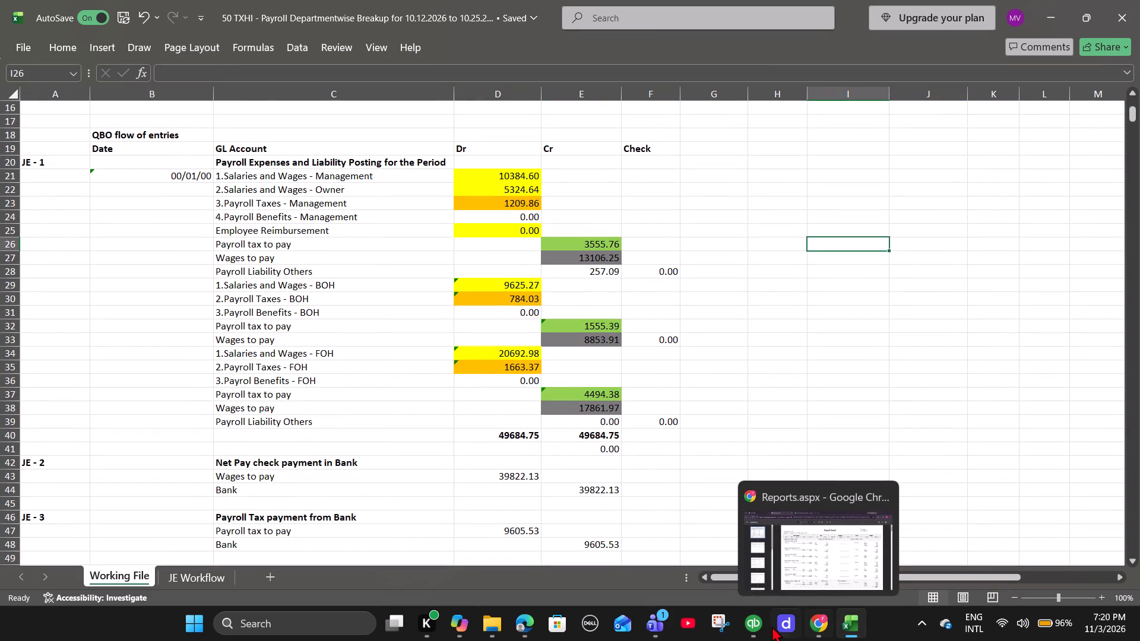
Switch to QuickBooks and set the Profit and Loss by Month report dates from 07/01/2026 to 11/03/2026.
click(756, 626)
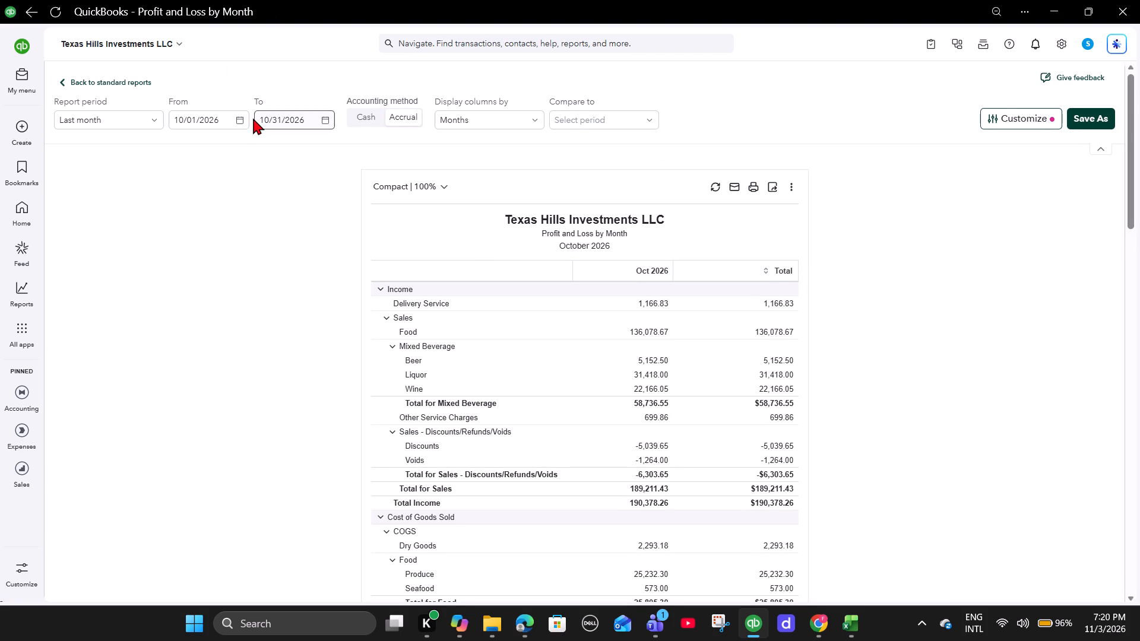
click(240, 123)
double_click(191, 141)
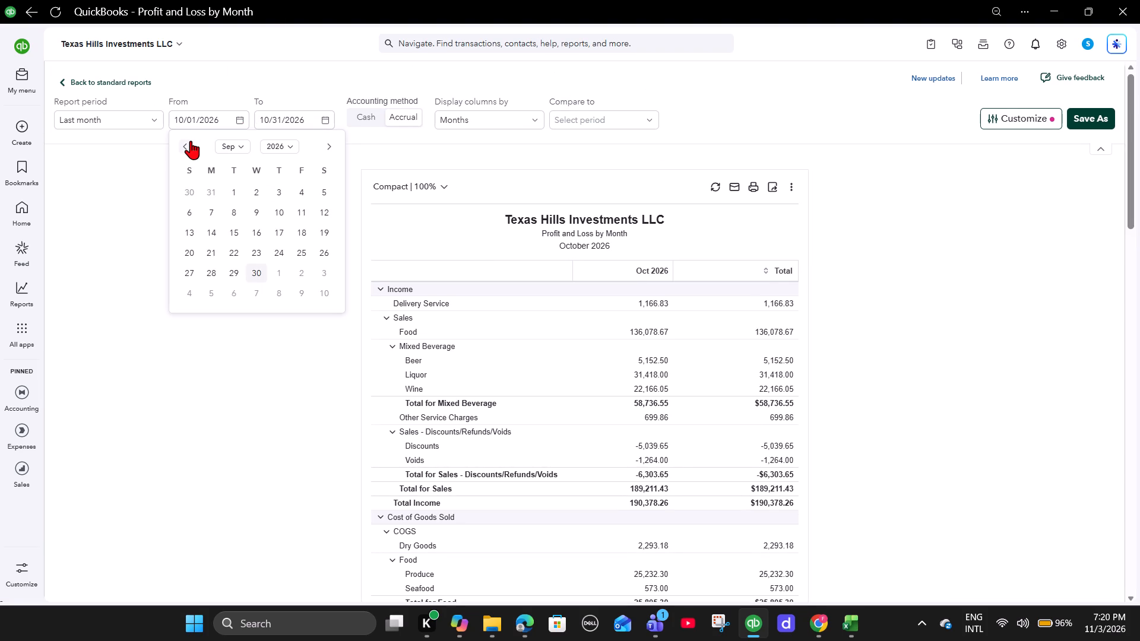
click(191, 141)
click(258, 195)
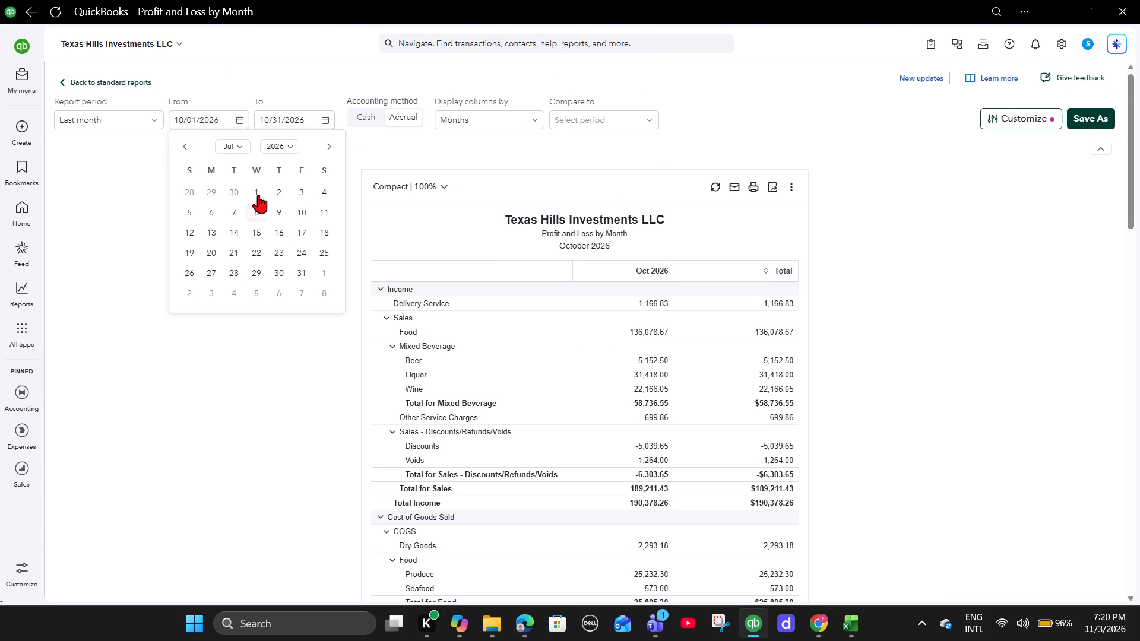
click(331, 122)
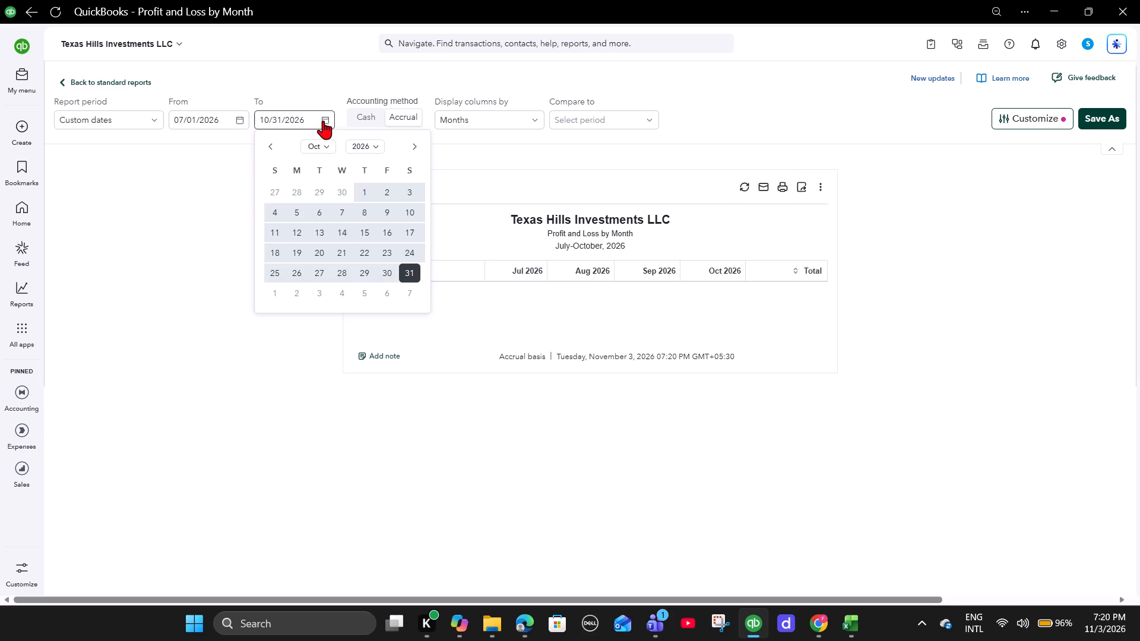
click(408, 147)
click(318, 212)
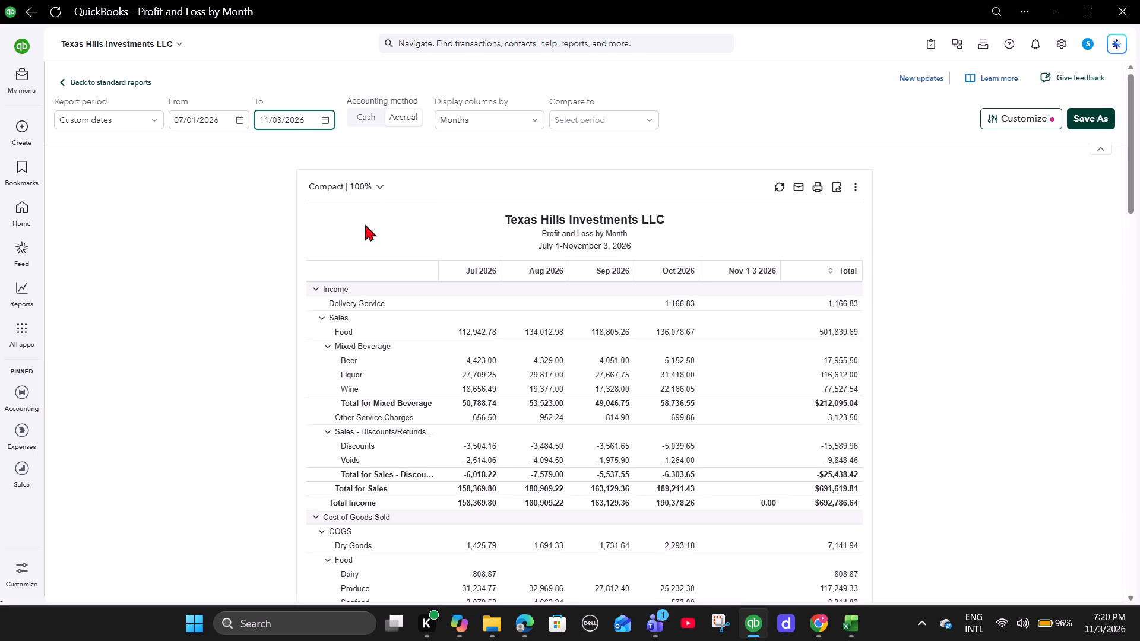
Open the transaction report behind the total for 1.Salaries and Wages under Payroll - BOH.
scroll(714, 417, down, 8)
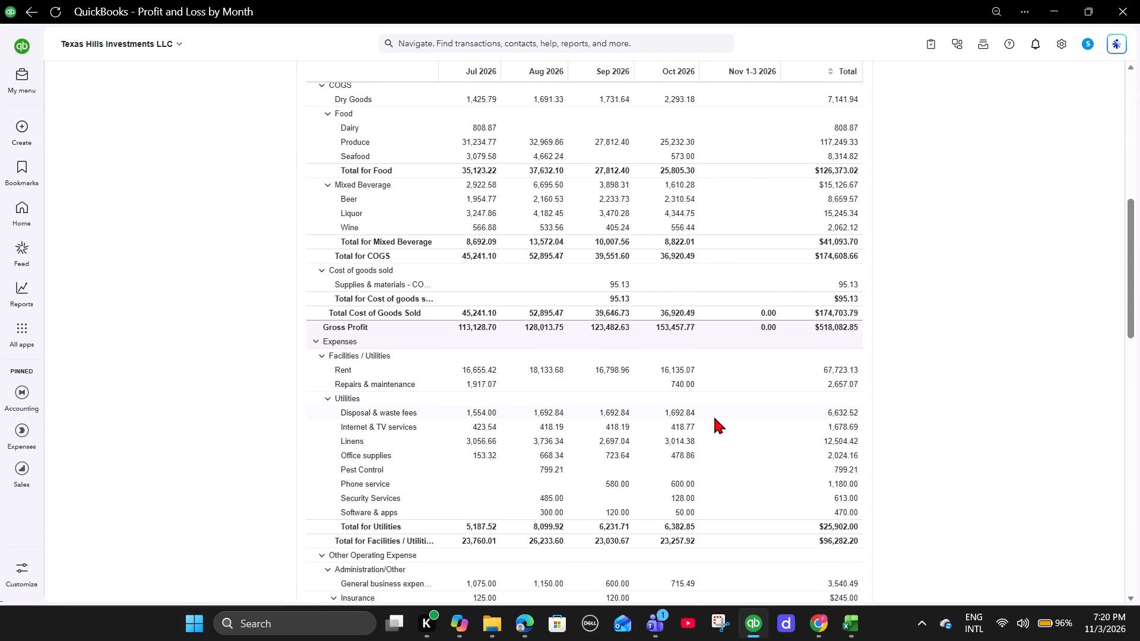
scroll(714, 417, down, 5)
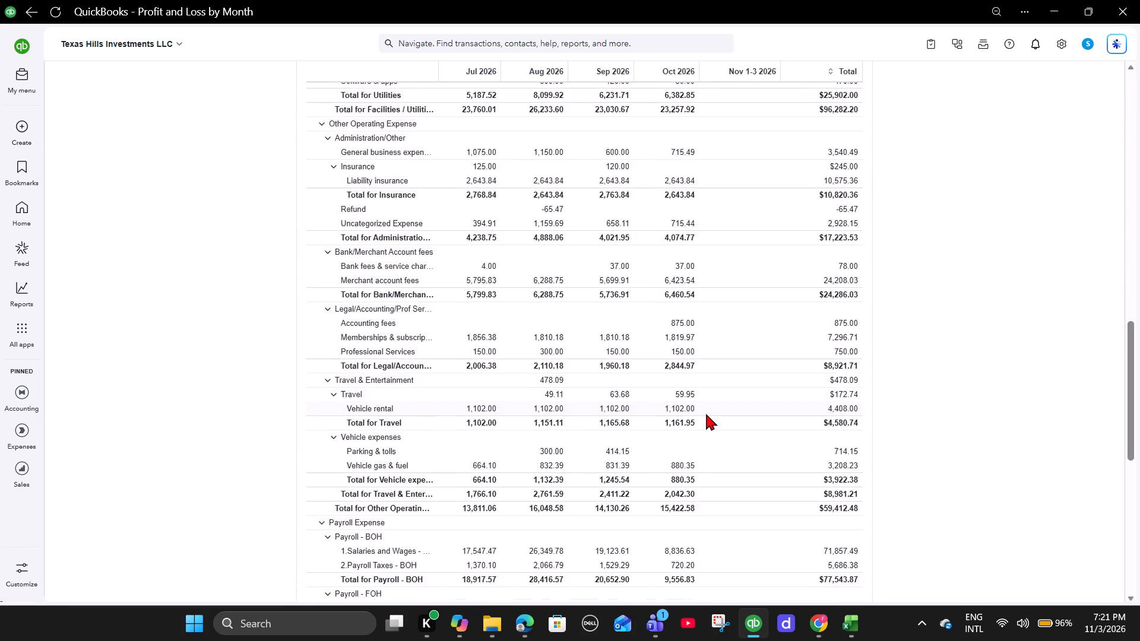
scroll(706, 414, down, 1)
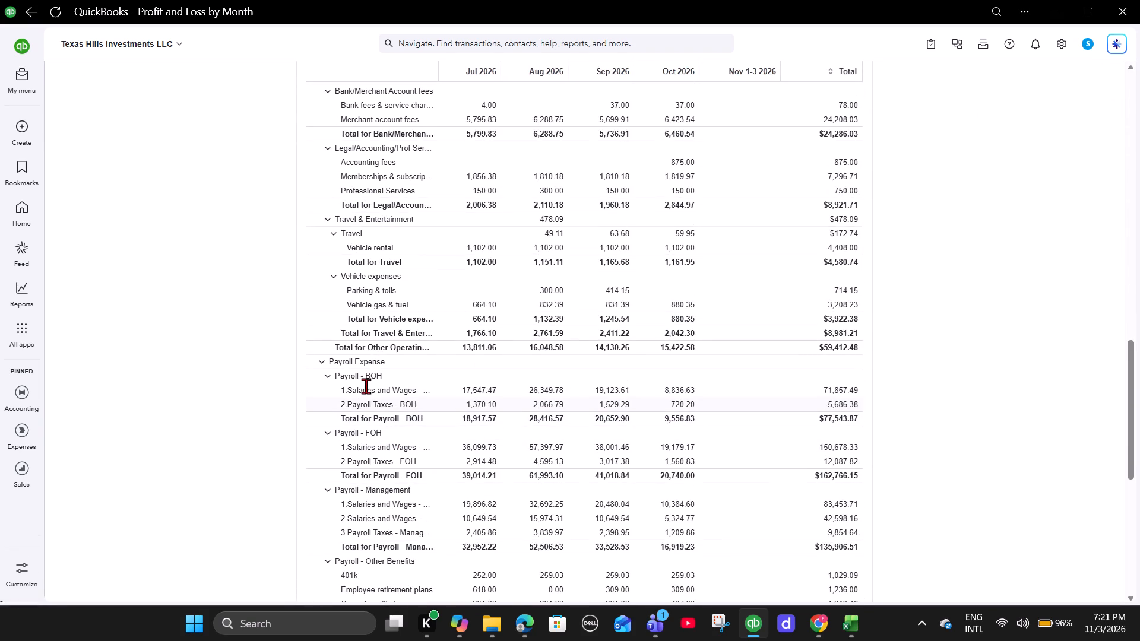
click(839, 391)
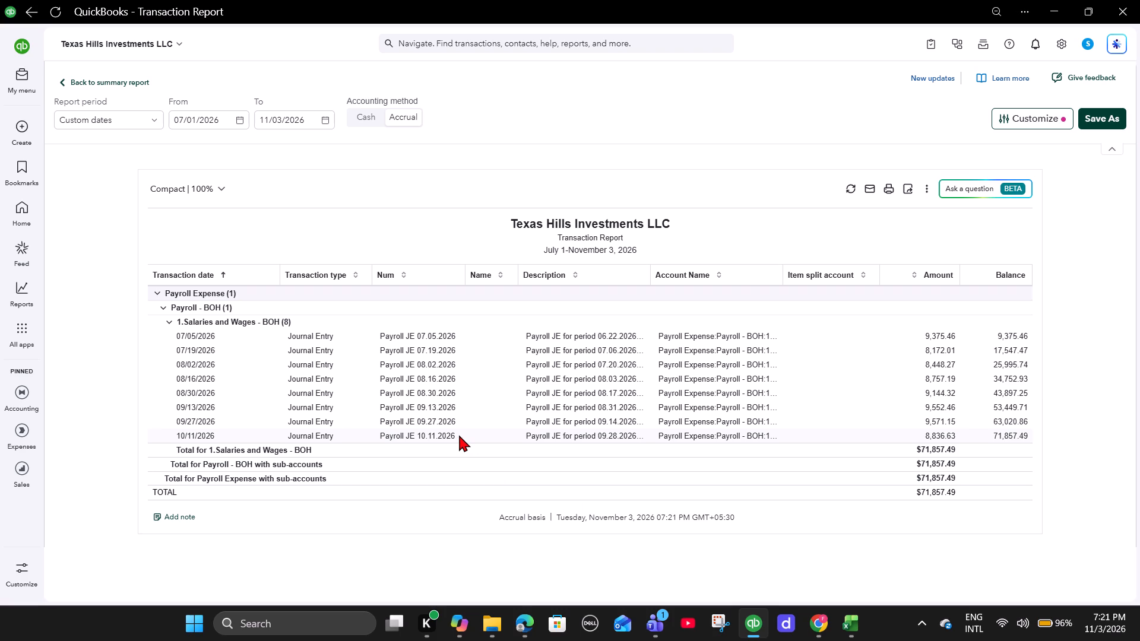
Copy the journal number Payroll JE 10.11.2026 from the transaction report and open that journal entry.
drag(459, 435, 372, 434)
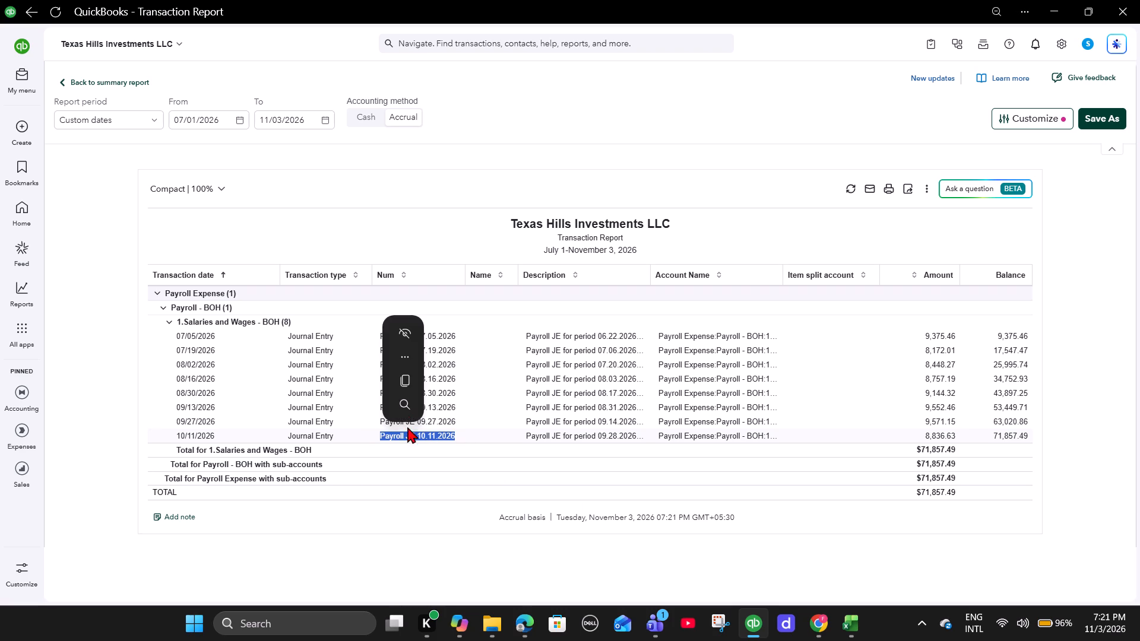
click(407, 381)
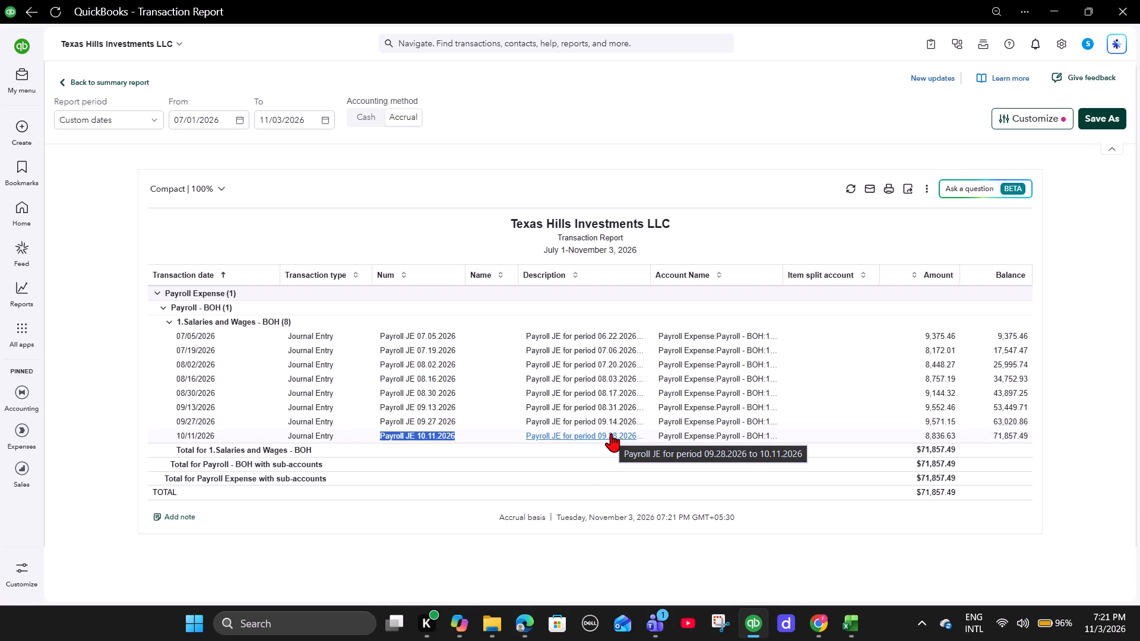
click(403, 433)
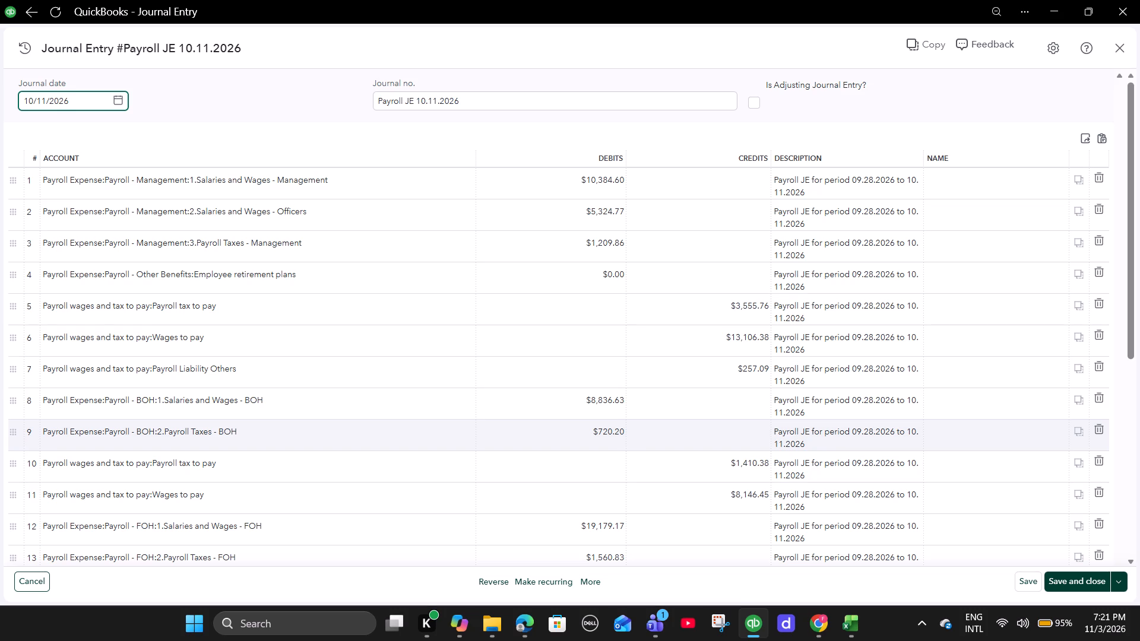
Duplicate the journal entry and replace the new copy's journal number with the copied Payroll JE 10.11.2026 number.
click(596, 579)
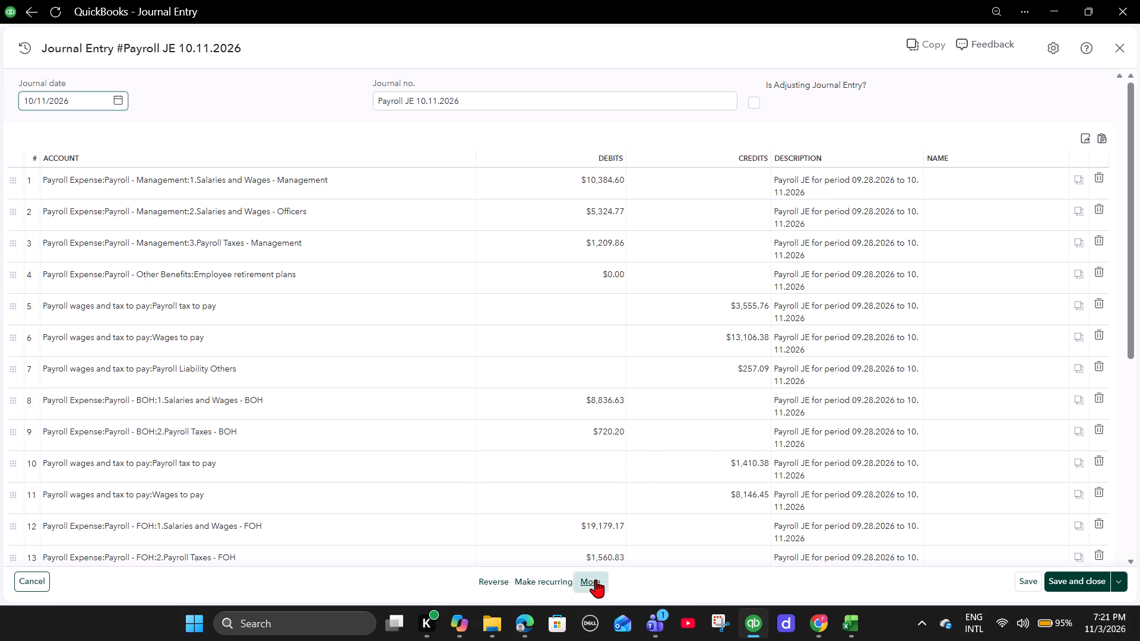
click(569, 464)
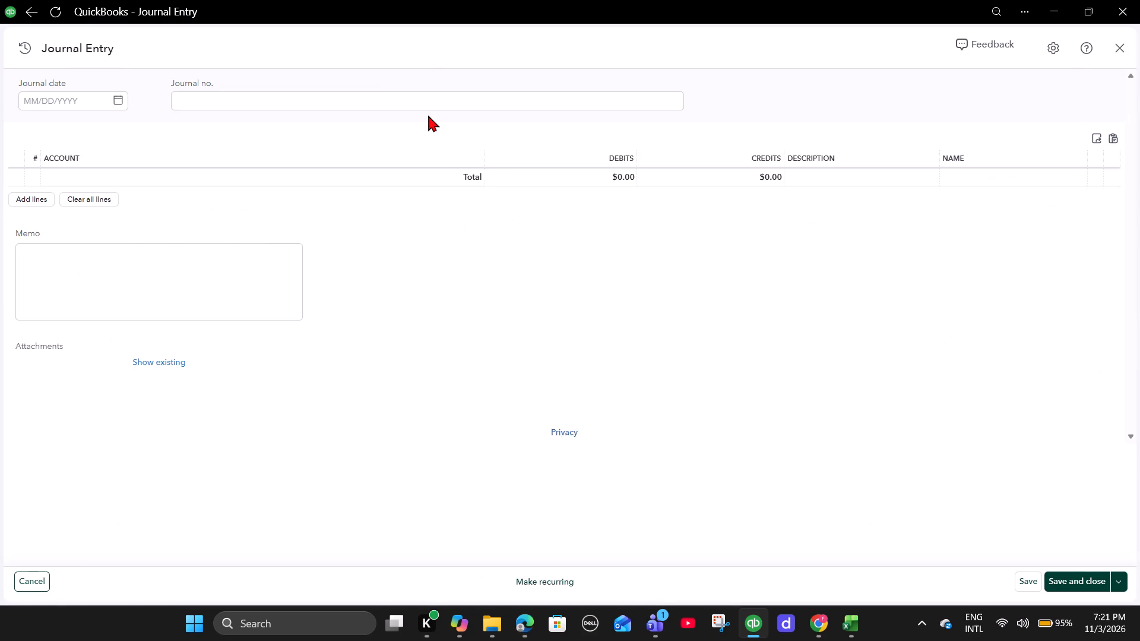
click(438, 99)
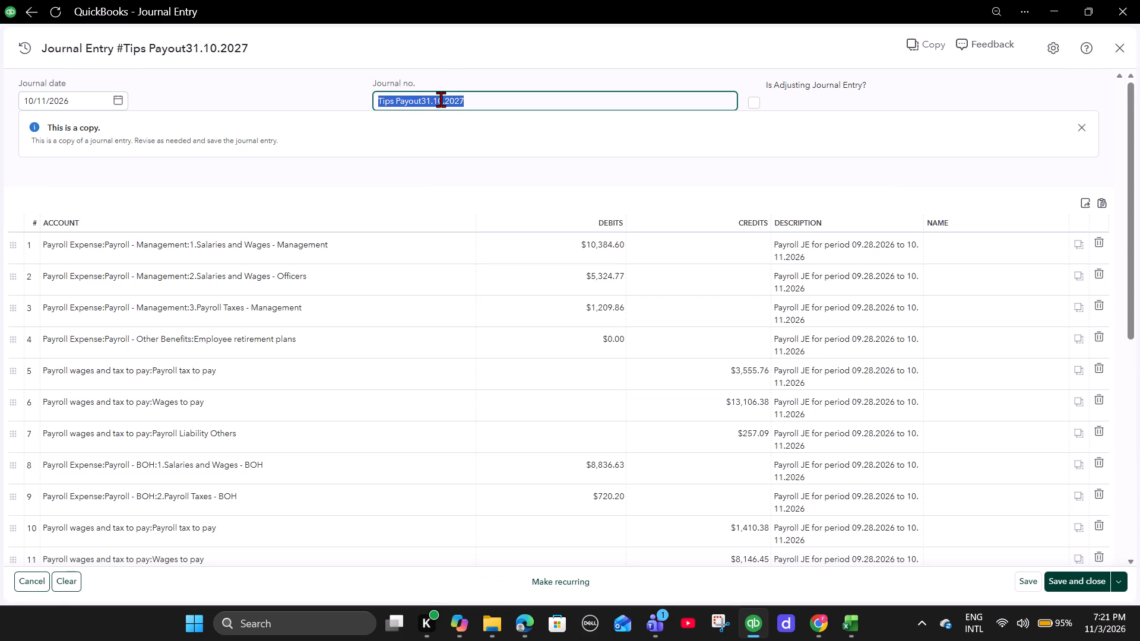
key(ctrl+v)
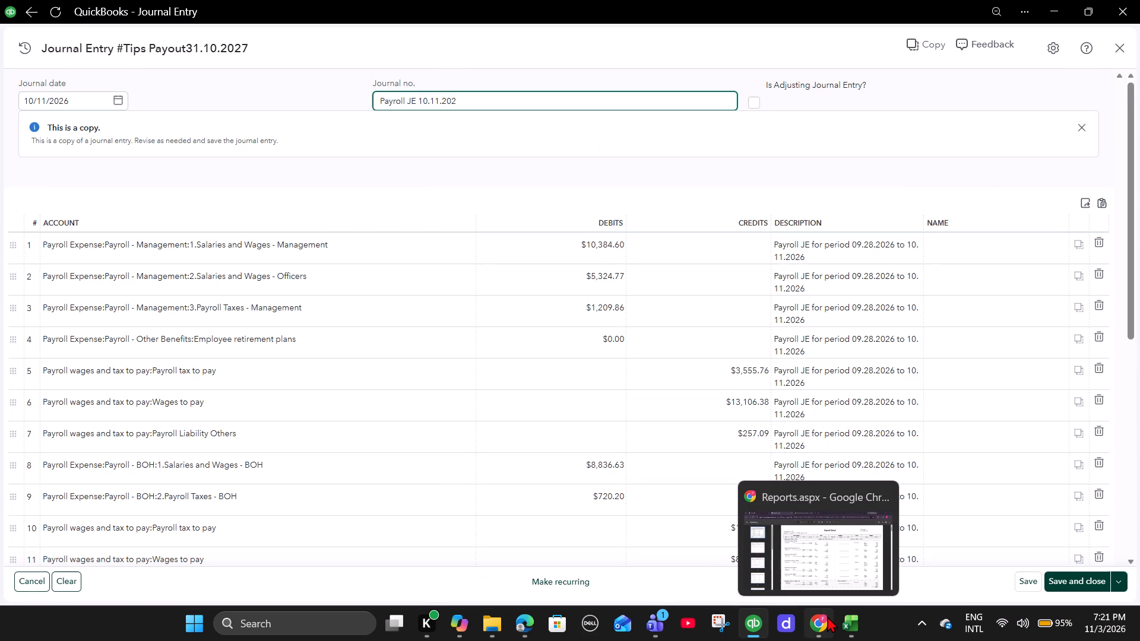
Check the pay period in the Payroll Detail report in Chrome, and change the copied journal entry's number in QuickBooks to Payroll JE 10.25.2026.
click(827, 616)
click(827, 616)
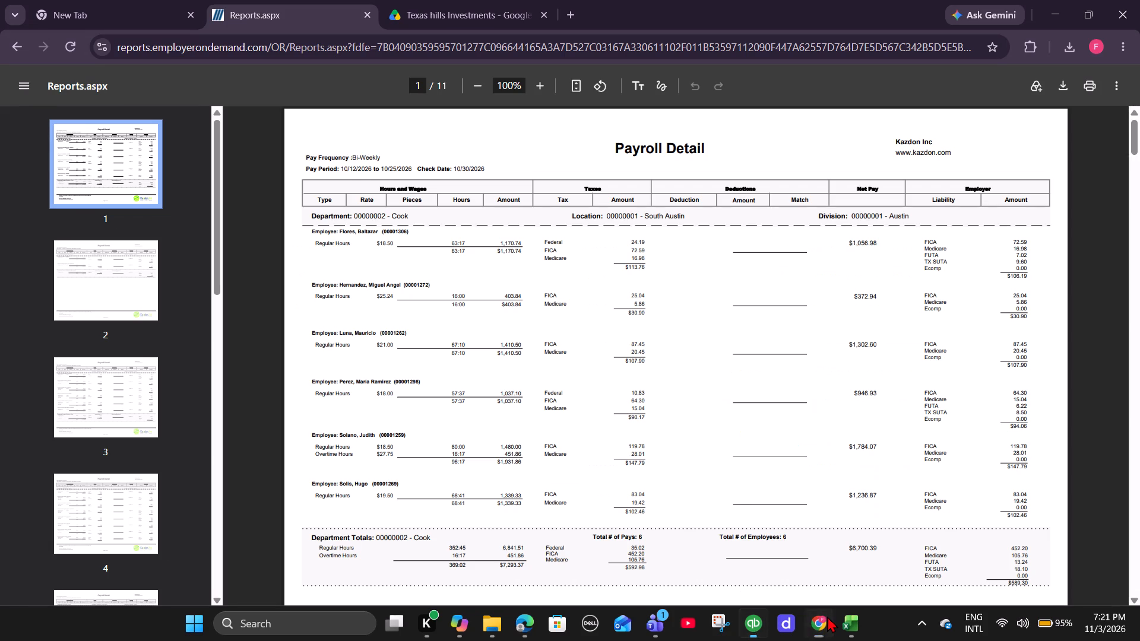
click(440, 97)
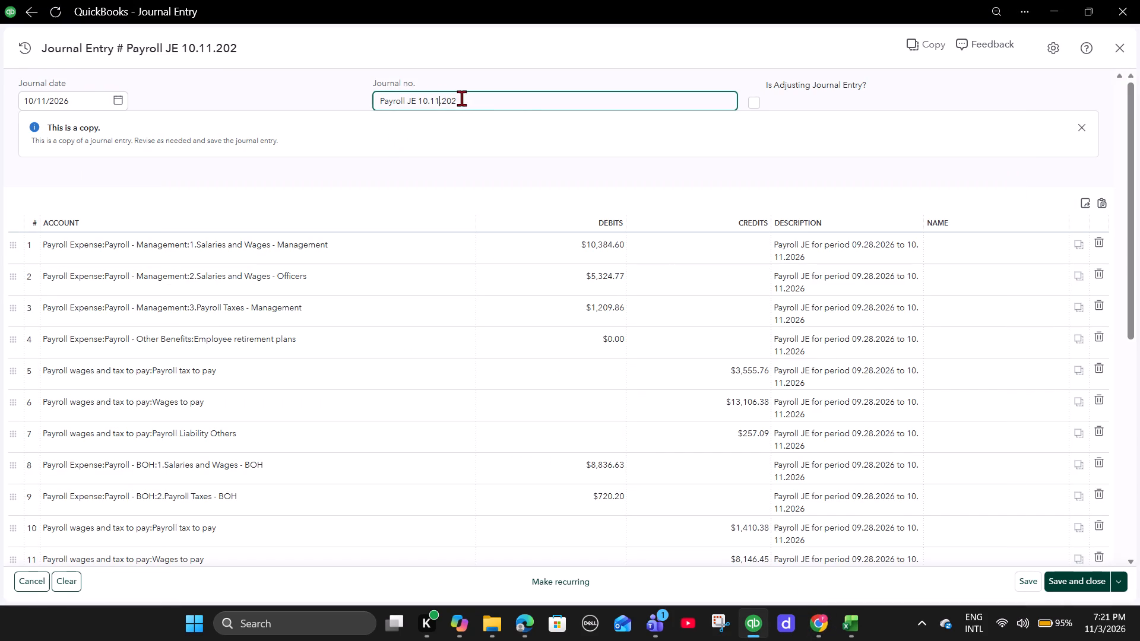
click(527, 104)
key(BackSpace)
key(BackSpace)
key(BackSpace)
key(BackSpace)
key(BackSpace)
key(BackSpace)
key(BackSpace)
key(BackSpace)
key(BackSpace)
key(BackSpace)
key(BackSpace)
key(BackSpace)
key(BackSpace)
key(BackSpace)
key(BackSpace)
key(BackSpace)
key(BackSpace)
key(BackSpace)
key(BackSpace)
key(BackSpace)
text(Payroll JE 10.25.2026)
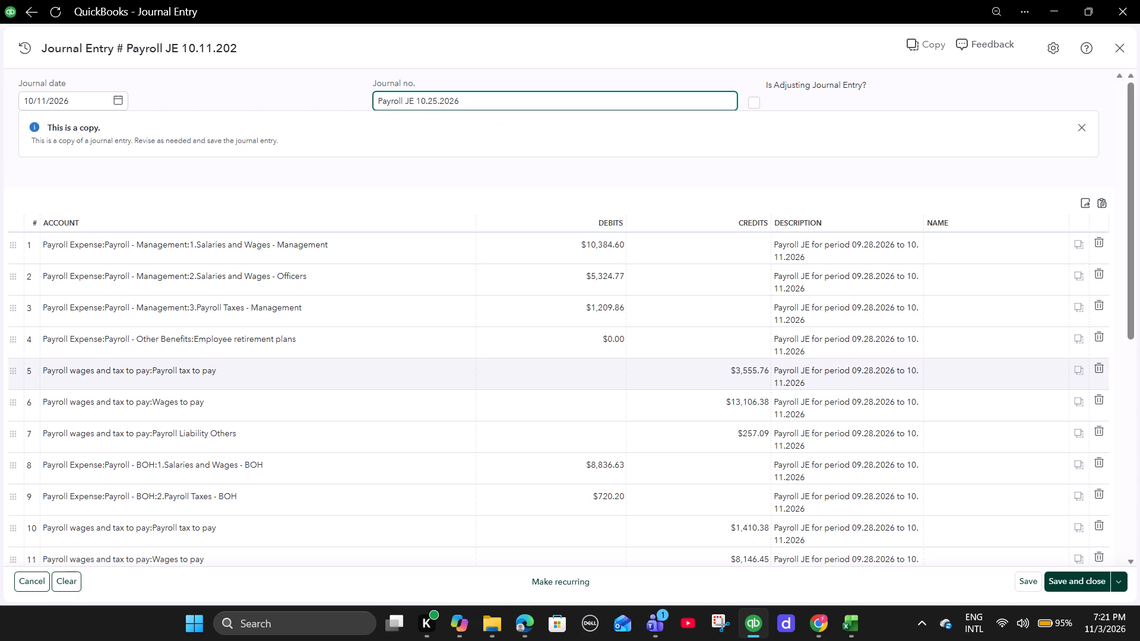
Recheck the payroll report's pay period and set the journal date to 10/25/2026.
click(824, 623)
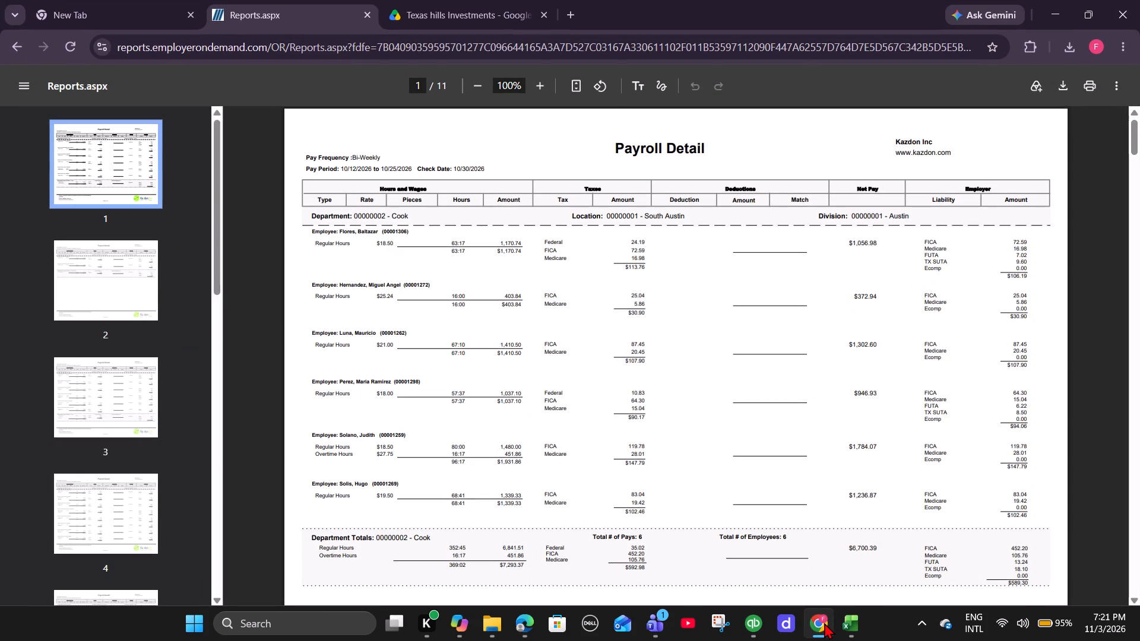
click(824, 623)
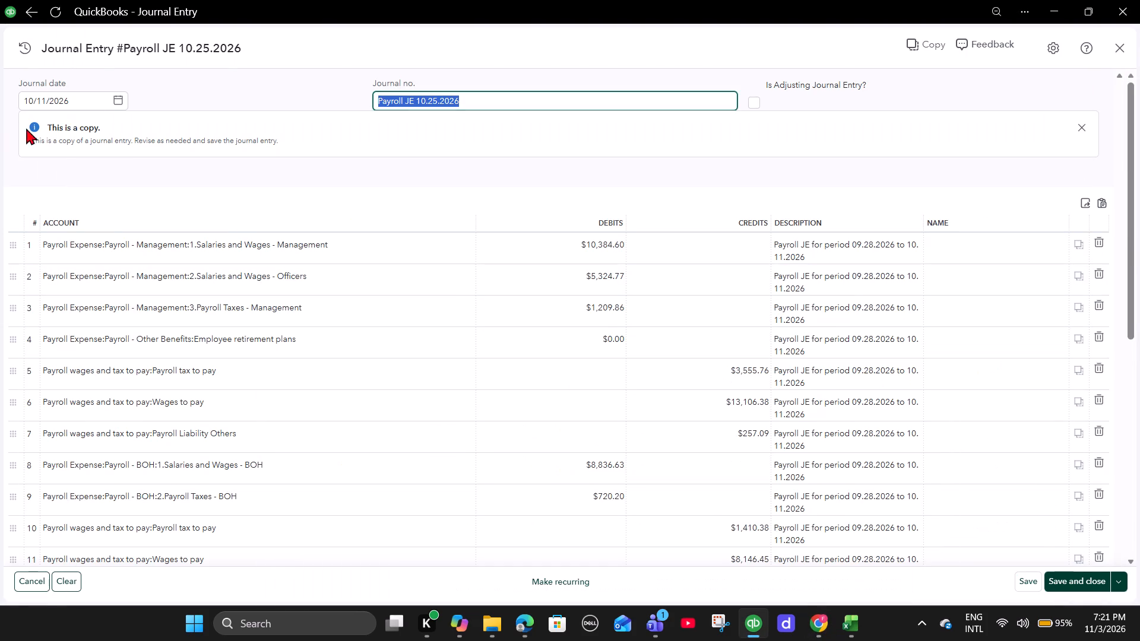
click(118, 99)
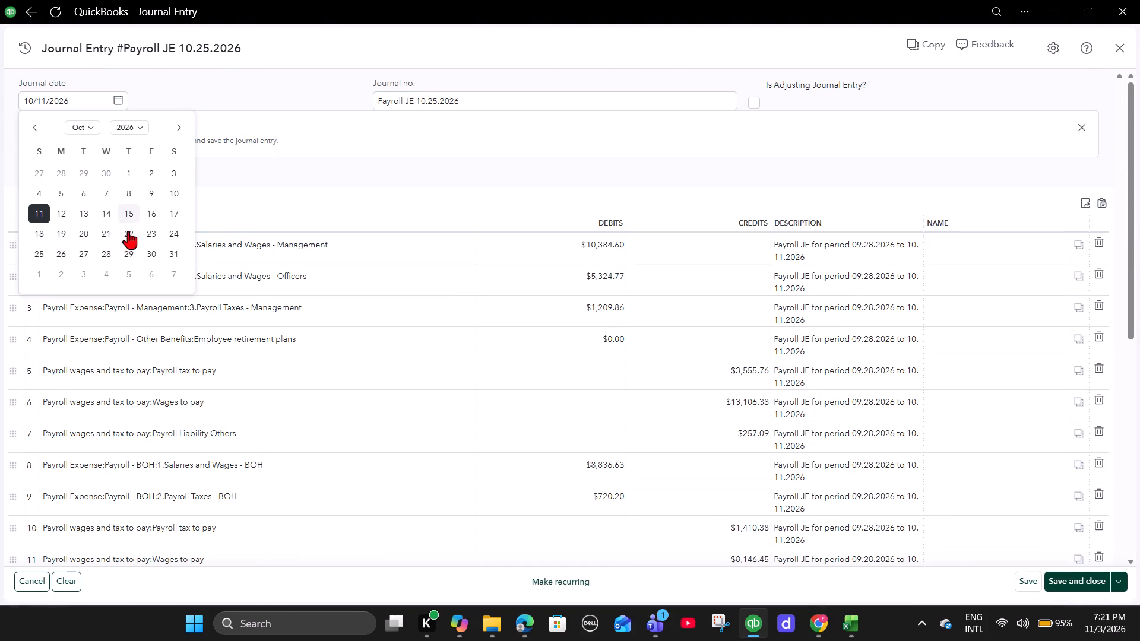
click(37, 259)
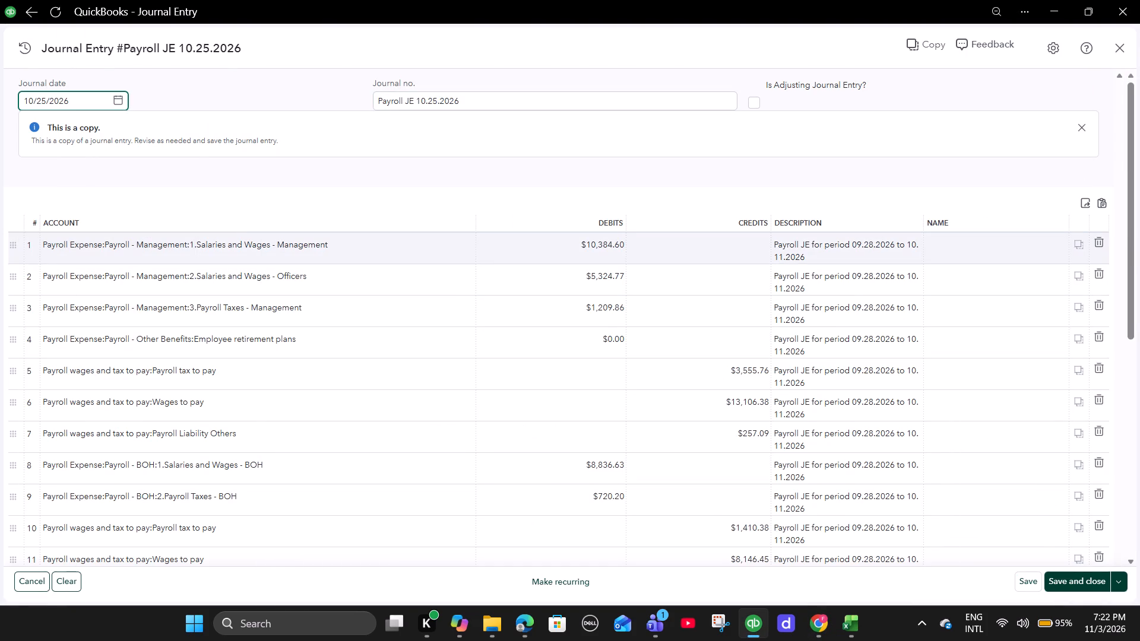
Switch to the Excel payroll breakup workbook and copy the pay period 10.12.2026 to 10.25.2026 from the first data row.
scroll(539, 348, down, 13)
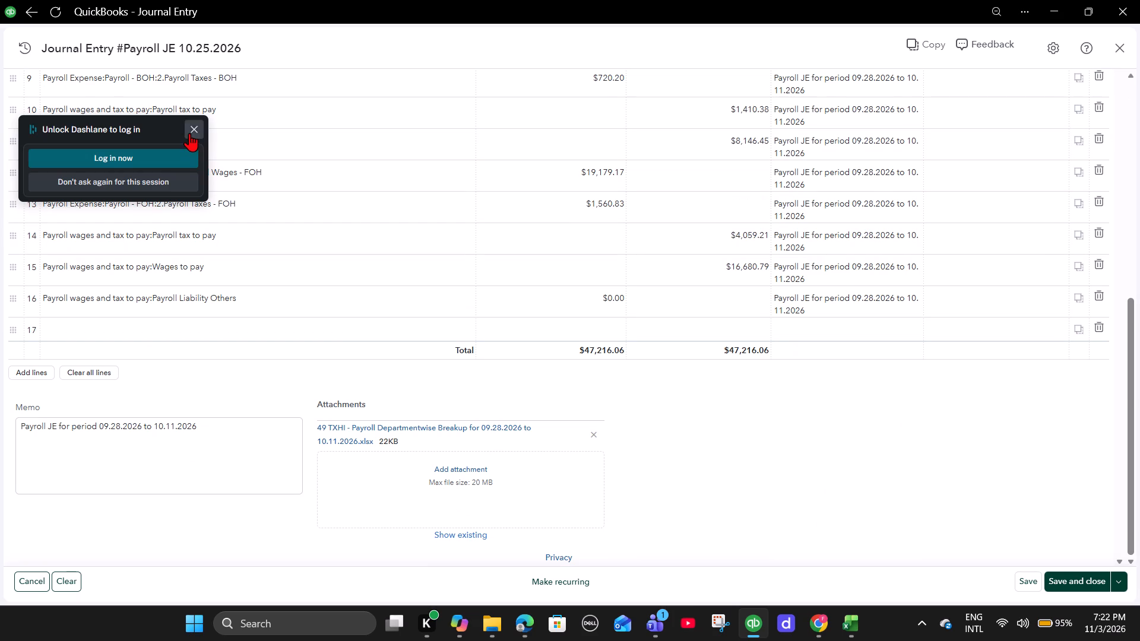
click(189, 132)
scroll(775, 386, up, 5)
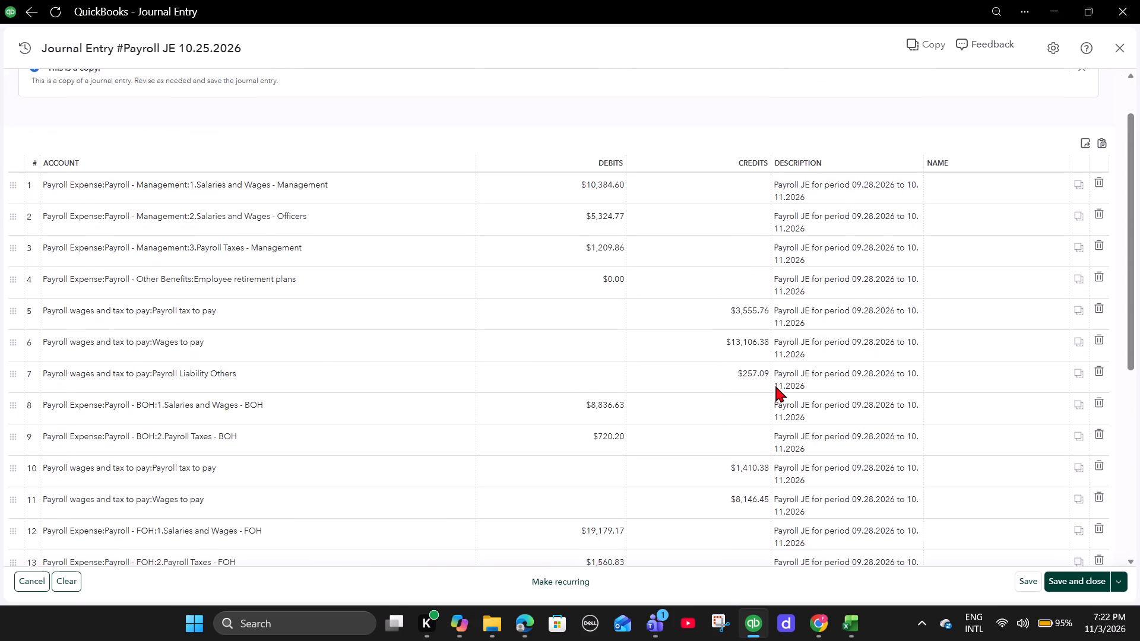
scroll(775, 386, up, 5)
click(830, 247)
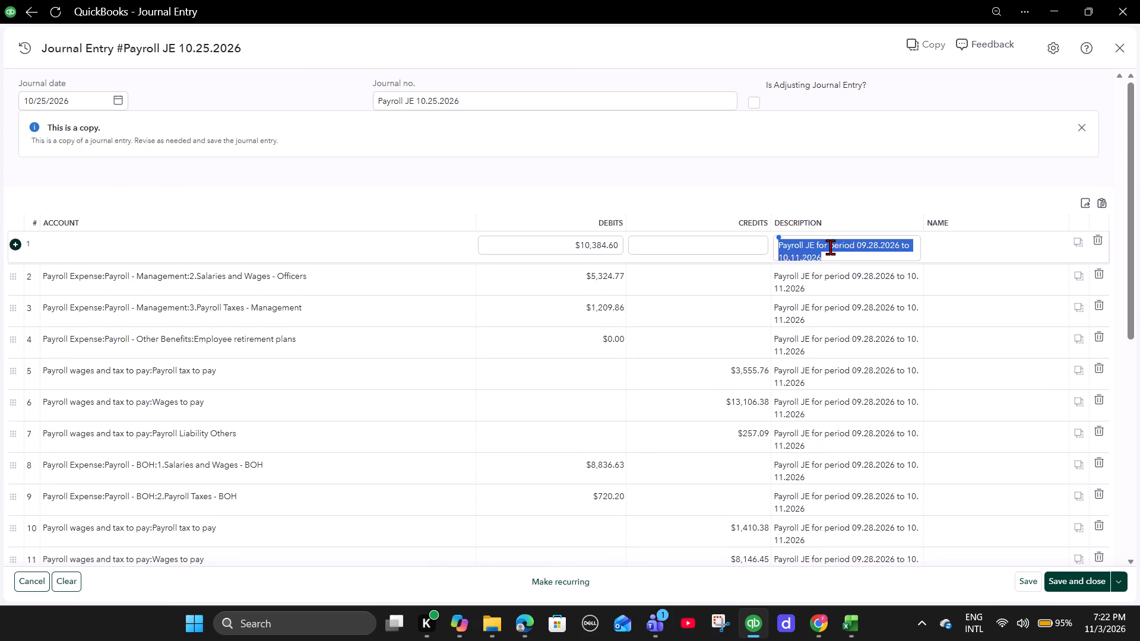
click(864, 246)
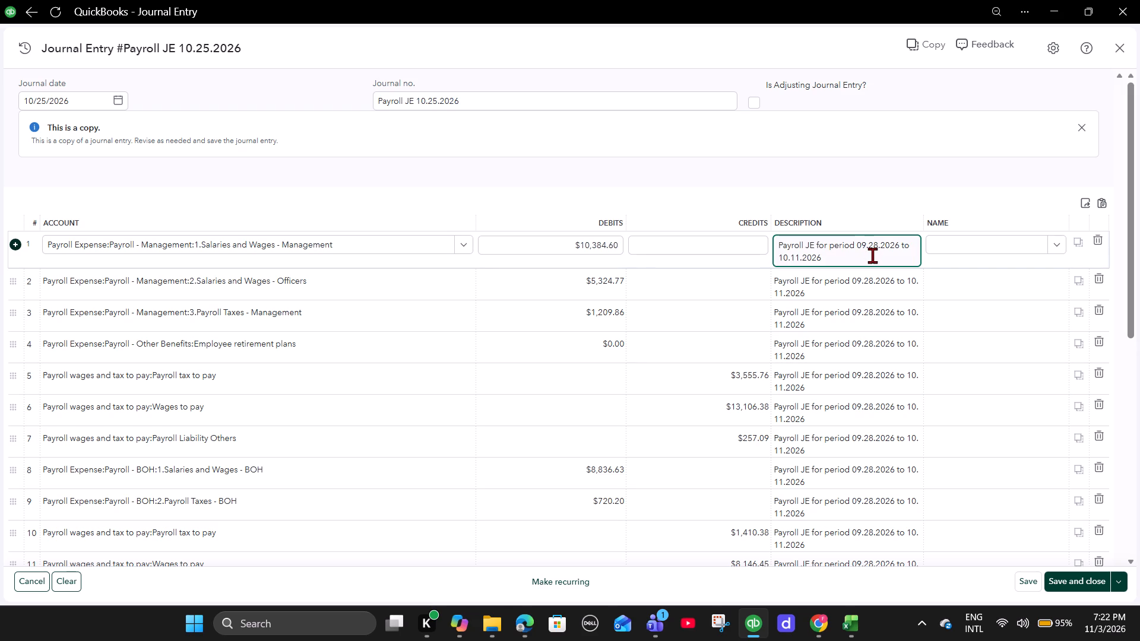
click(872, 255)
click(866, 633)
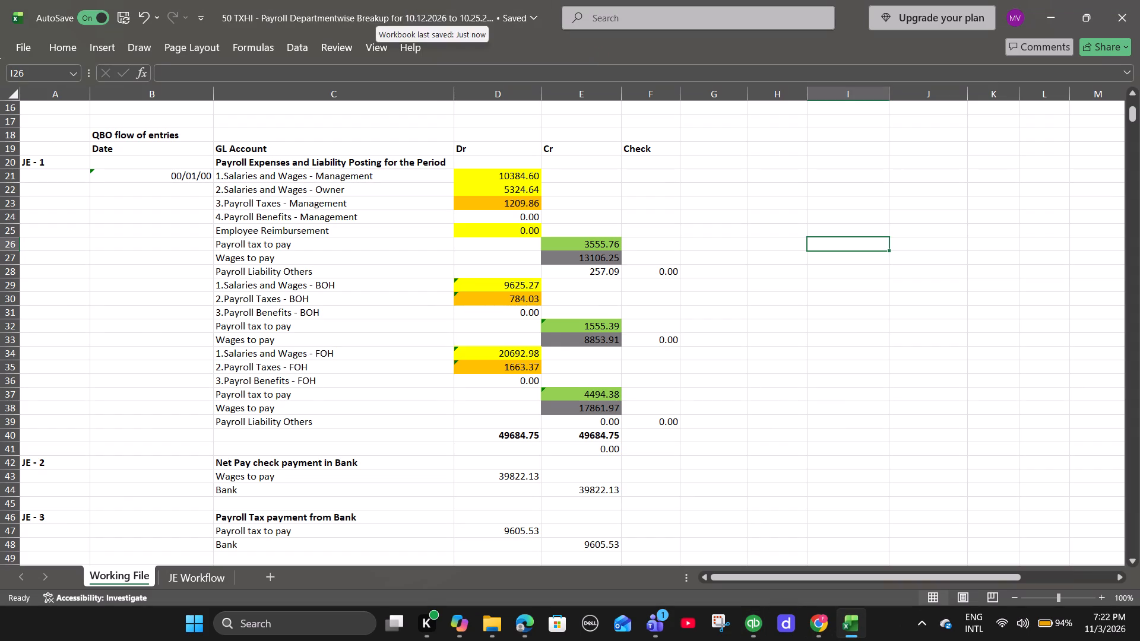
scroll(232, 267, up, 2)
scroll(232, 267, down, 2)
scroll(232, 267, up, 7)
click(124, 126)
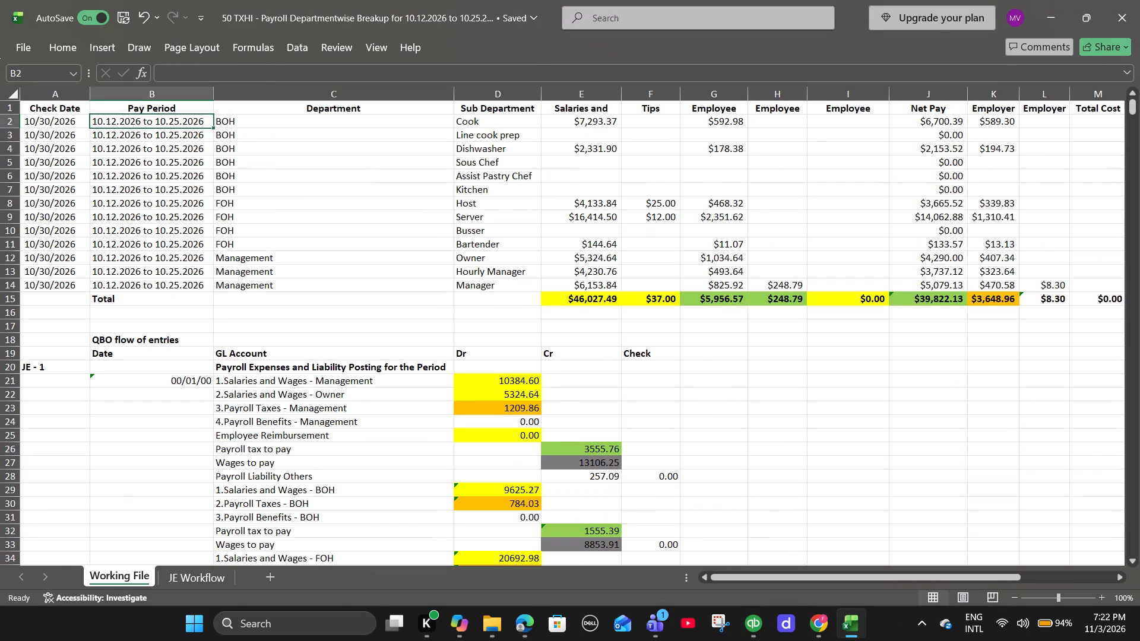
right_click(118, 124)
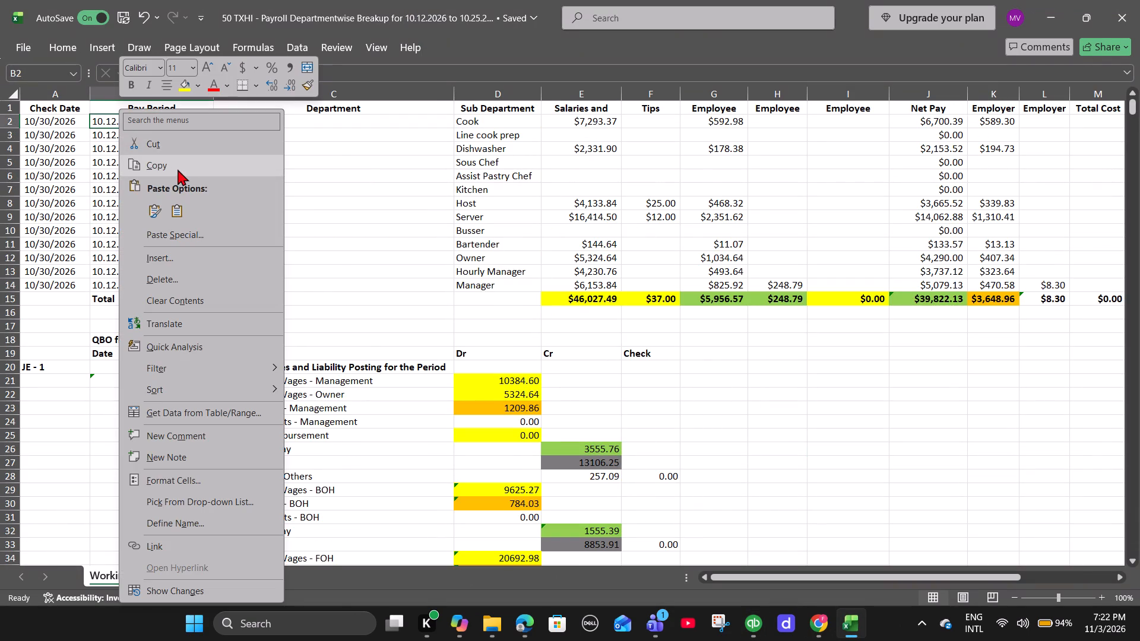
click(176, 166)
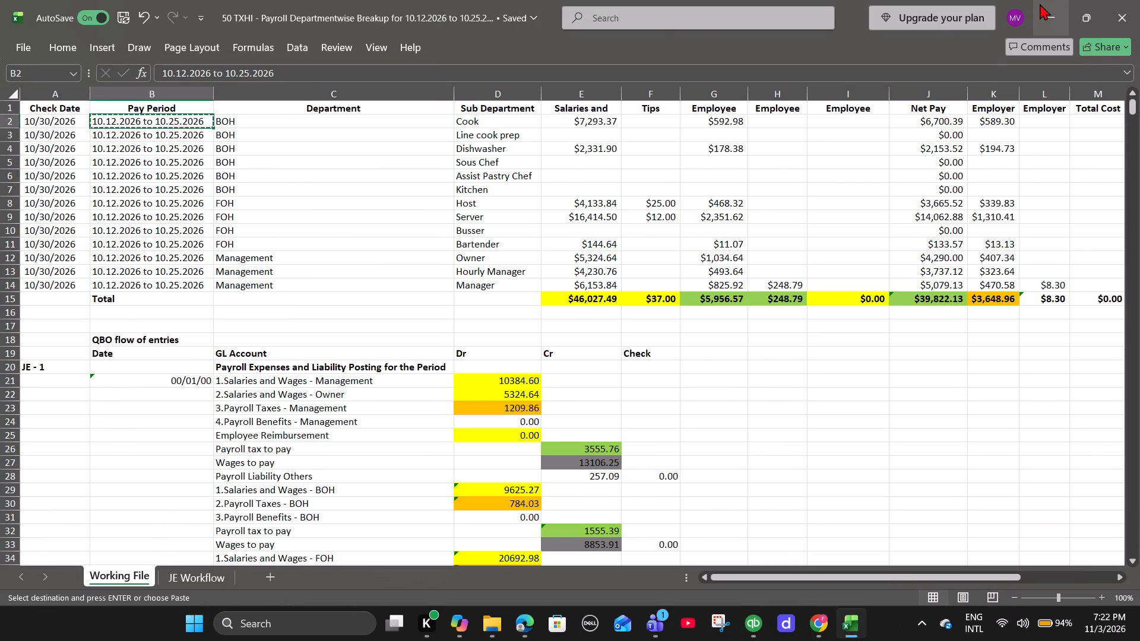
click(1017, 22)
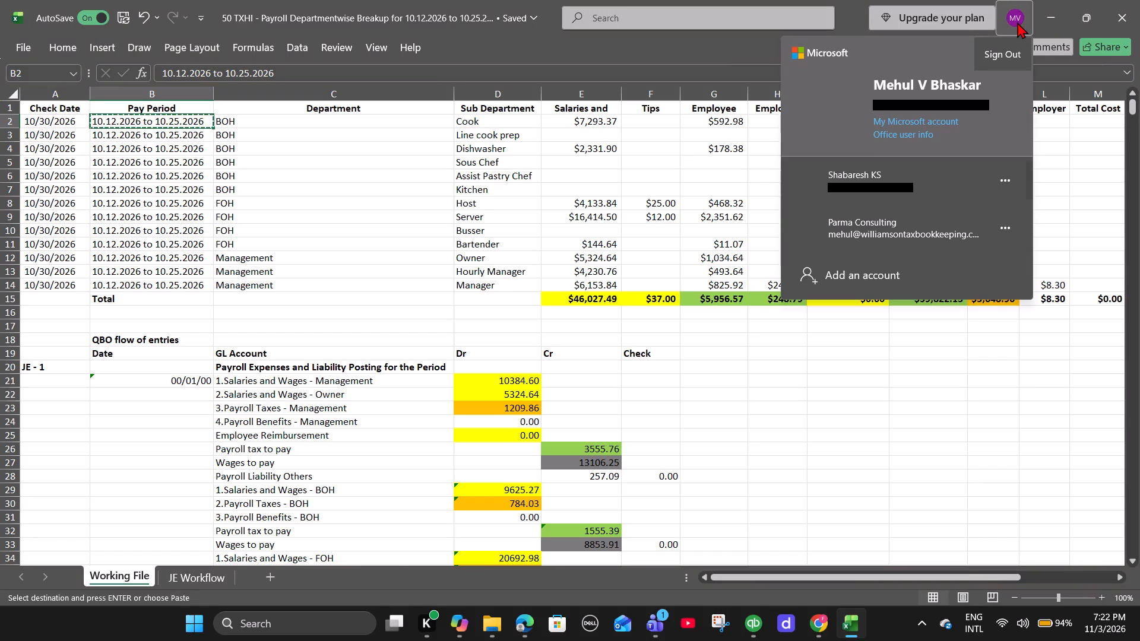
click(858, 191)
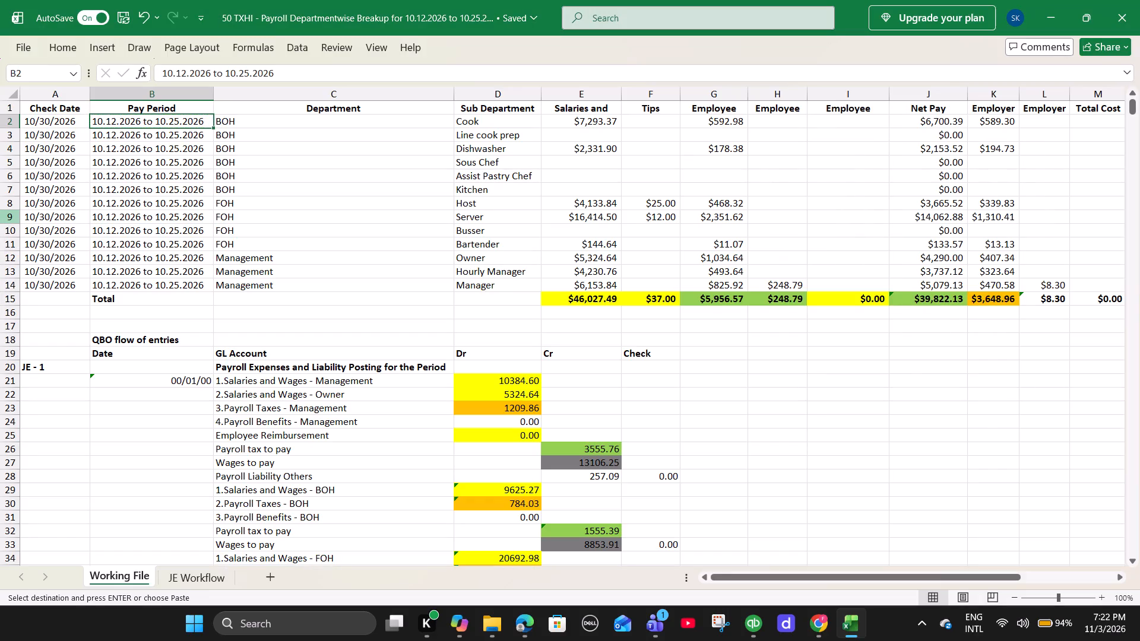
Return to the QuickBooks journal entry and replace the period in line 1's description with 10.12.2026 to 10.25.2026.
click(1052, 0)
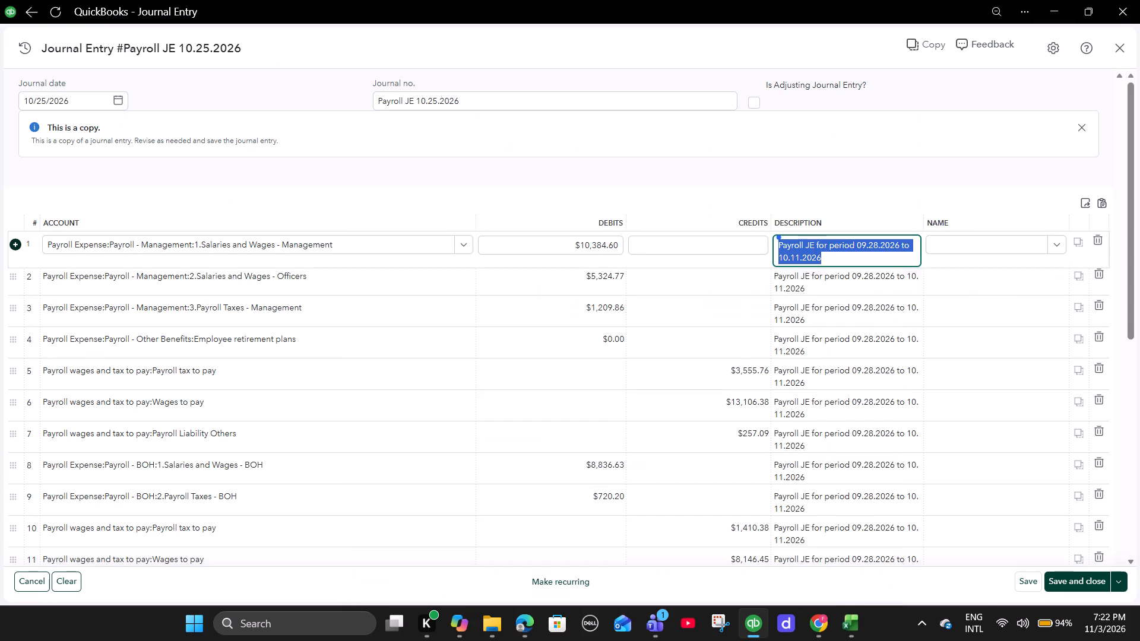
click(851, 262)
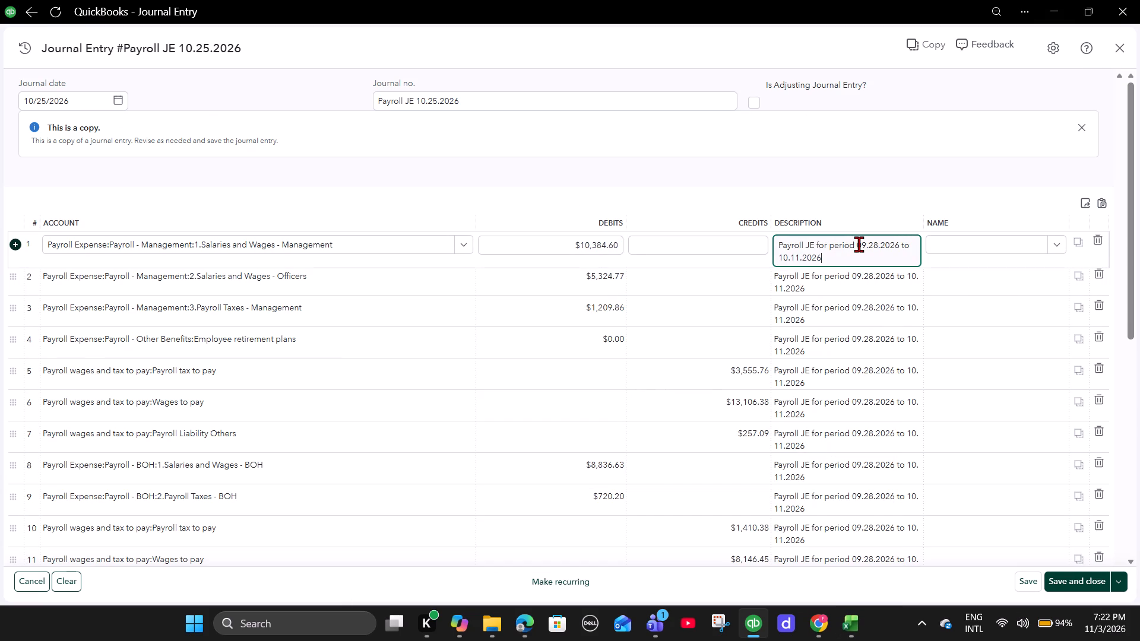
drag(859, 244, 872, 256)
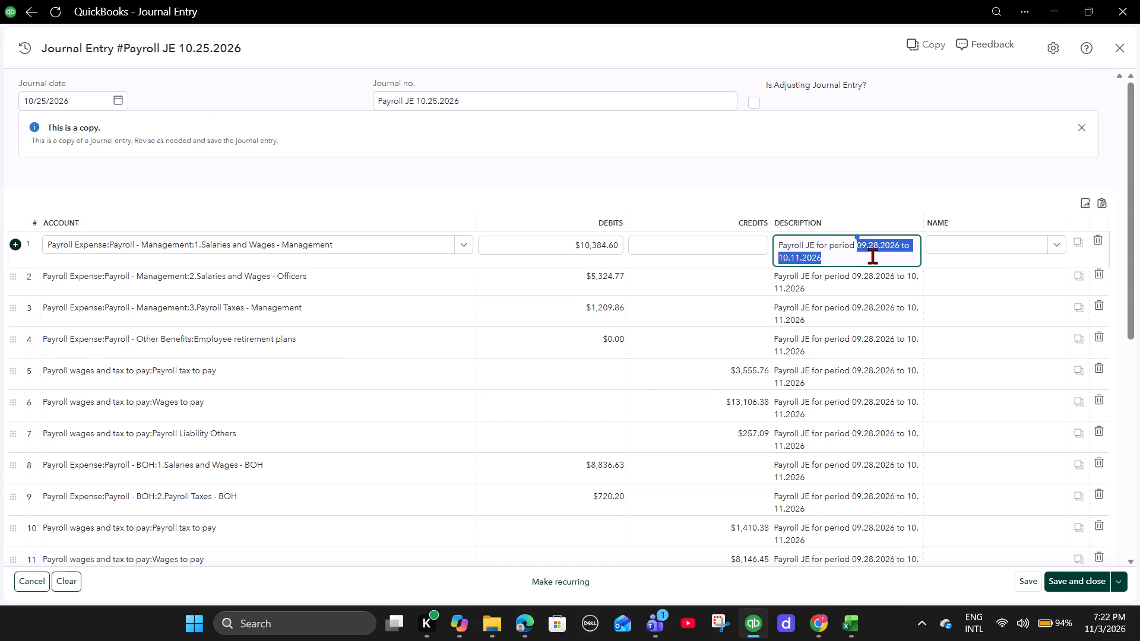
key(ctrl+v)
key(BackSpace)
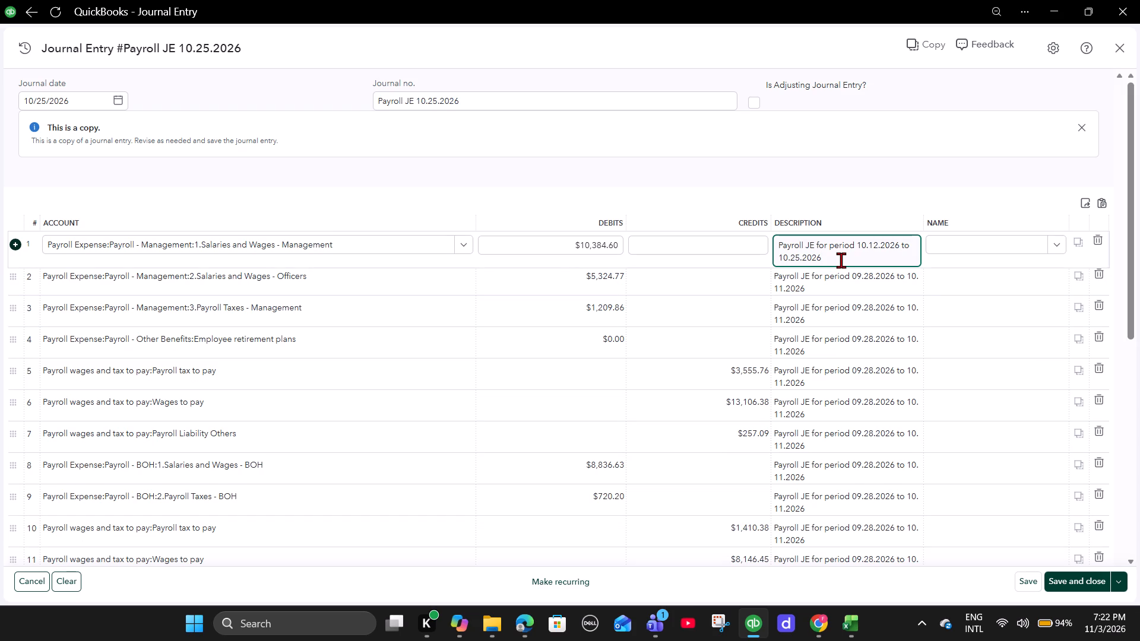
Copy line 1's description, Payroll JE for period 10.12.2026 to 10.25.2026, over the descriptions of lines 2 to 7.
key(ctrl+a)
key(ctrl+c)
click(840, 284)
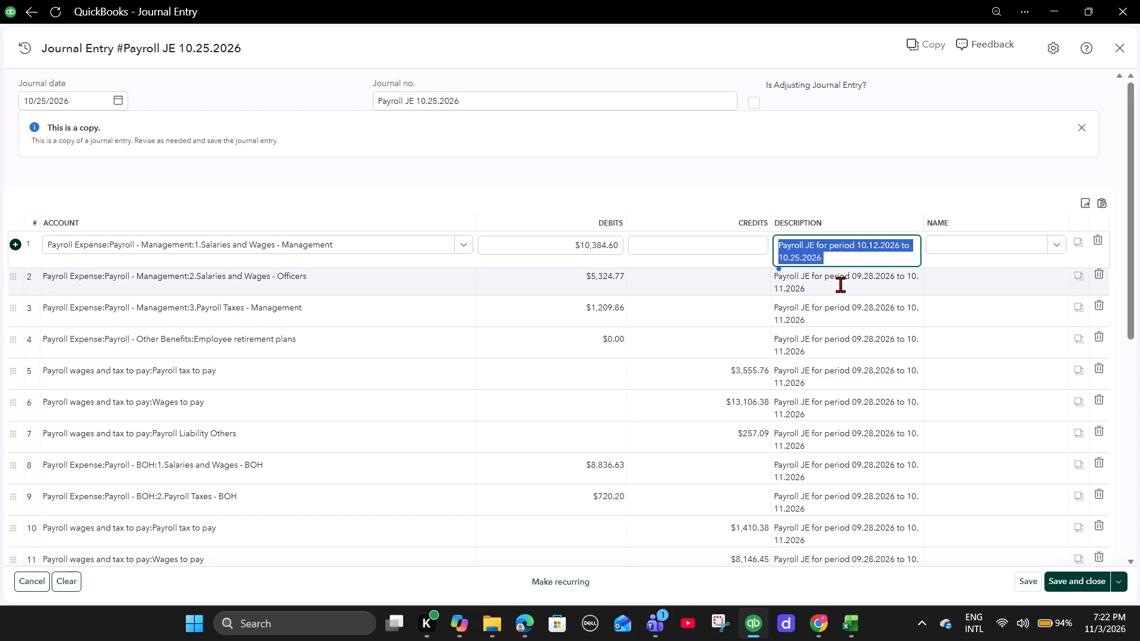
key(ctrl+v)
click(839, 320)
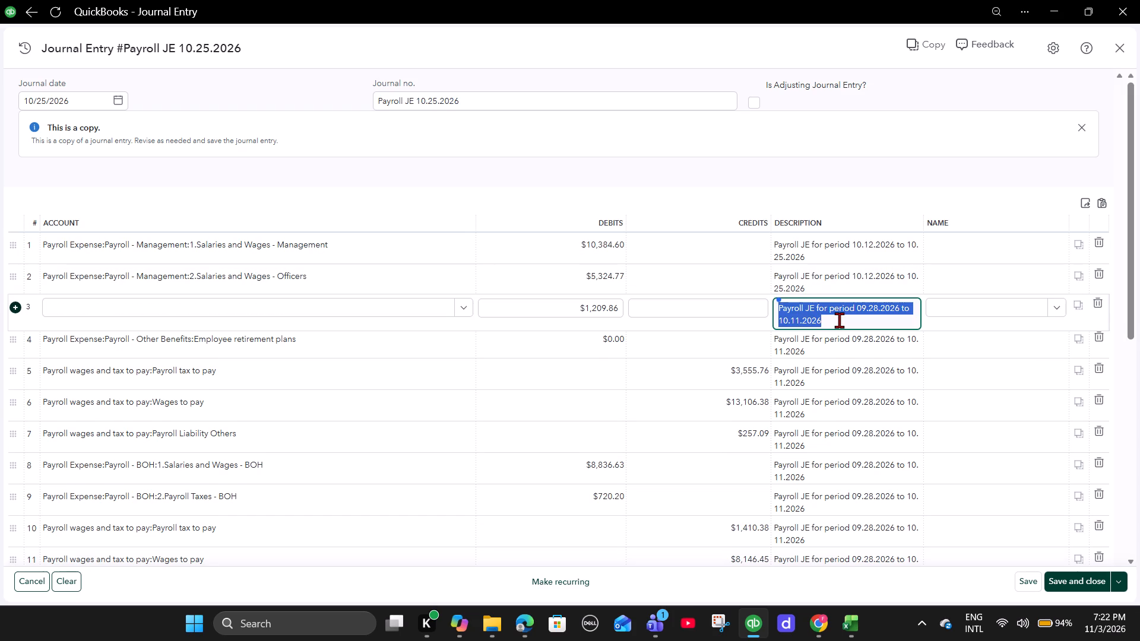
key(ctrl+v)
click(839, 342)
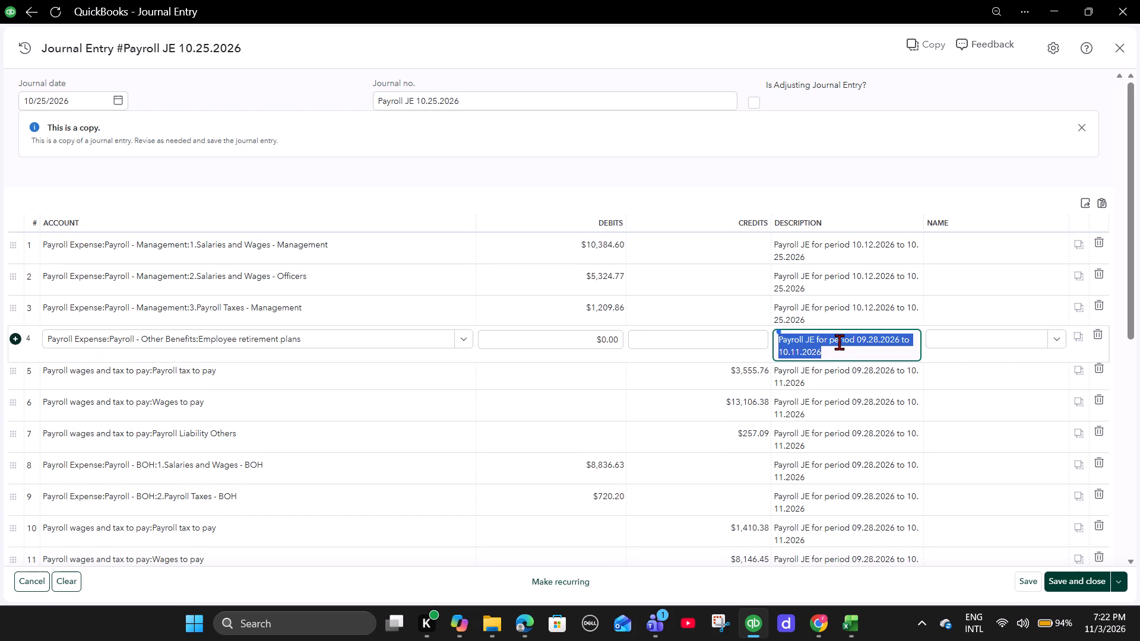
key(ctrl+v)
click(839, 388)
key(ctrl+v)
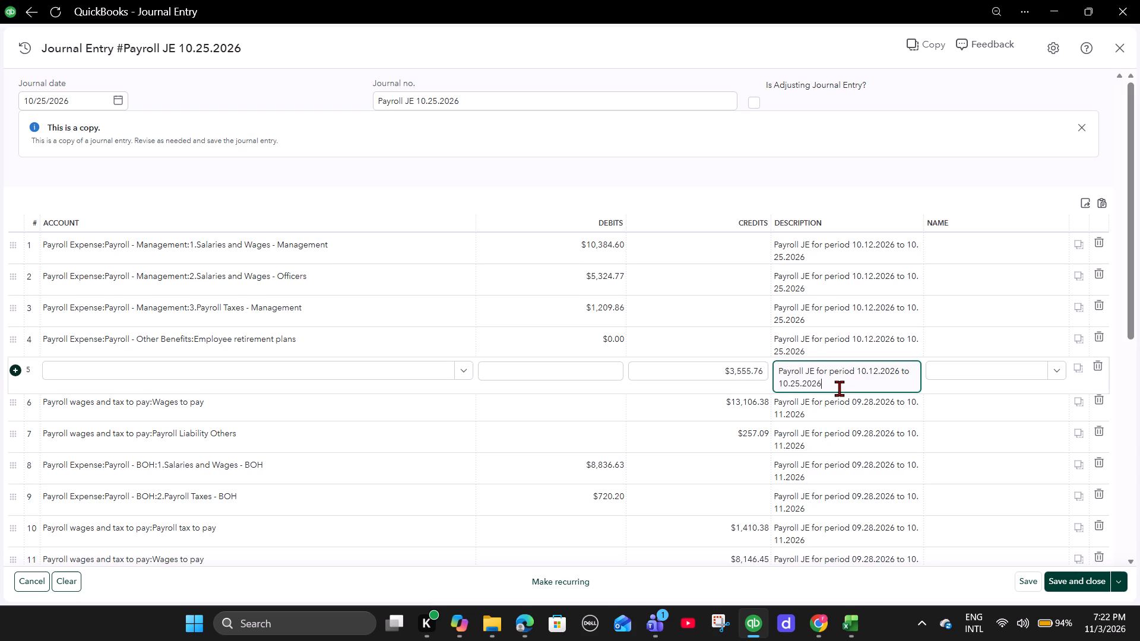
scroll(839, 388, down, 1)
click(837, 326)
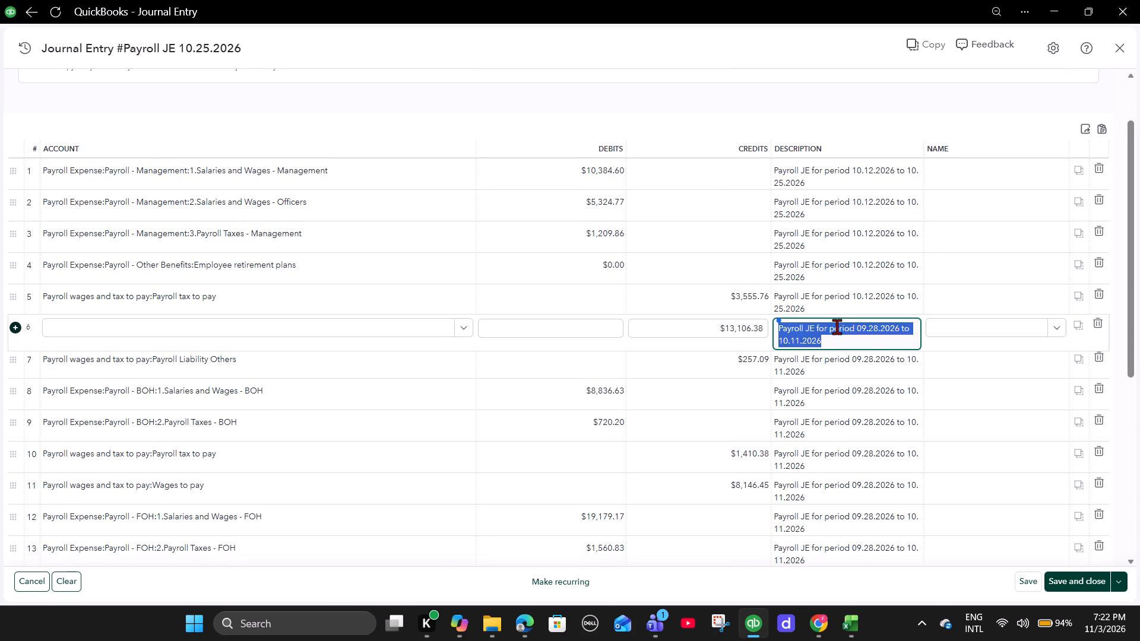
key(ctrl+v)
click(836, 376)
key(ctrl+v)
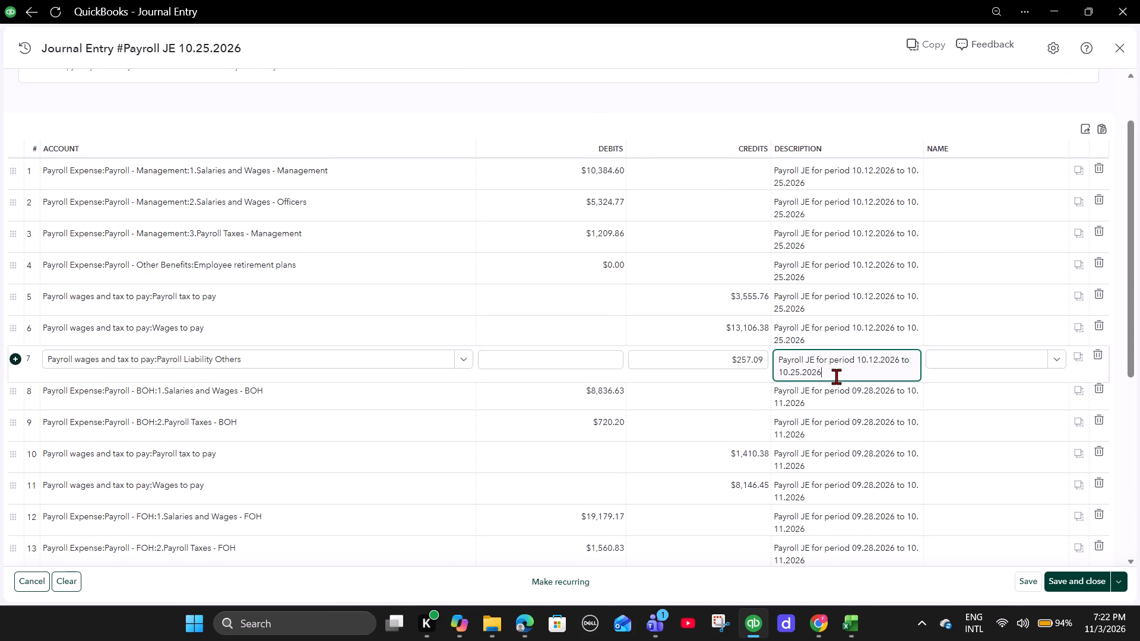
Replace the descriptions of the BOH group, lines 8 to 11, with Payroll JE for period 10.12.2026 to 10.25.2026.
click(845, 410)
click(837, 401)
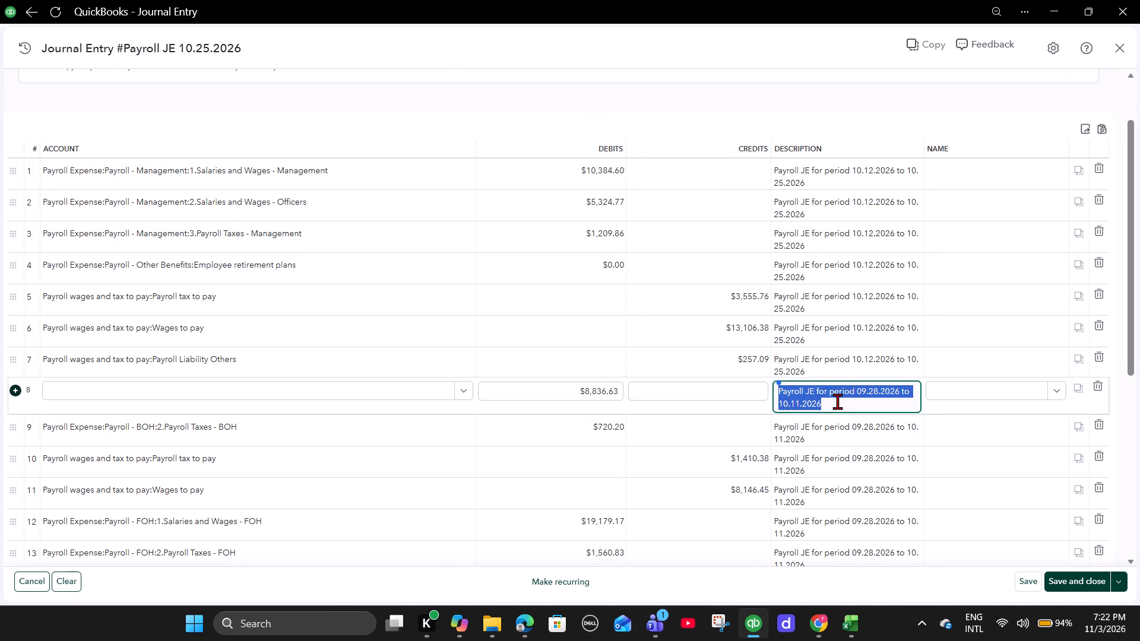
key(ctrl+v)
click(841, 422)
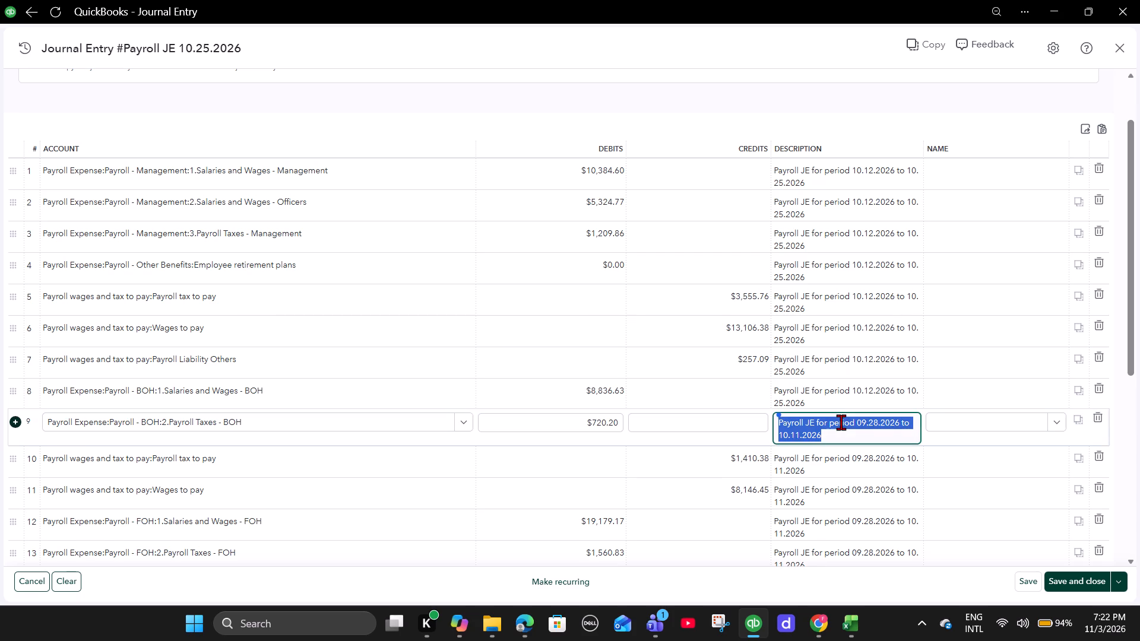
key(ctrl+v)
click(845, 453)
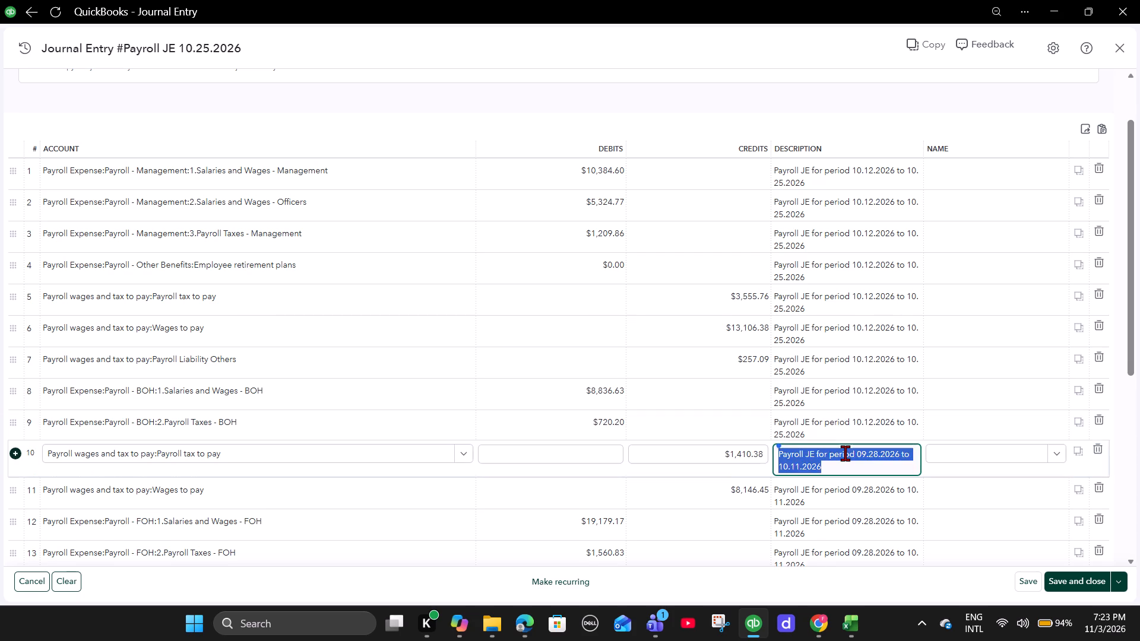
key(ctrl+v)
scroll(845, 453, down, 3)
click(806, 274)
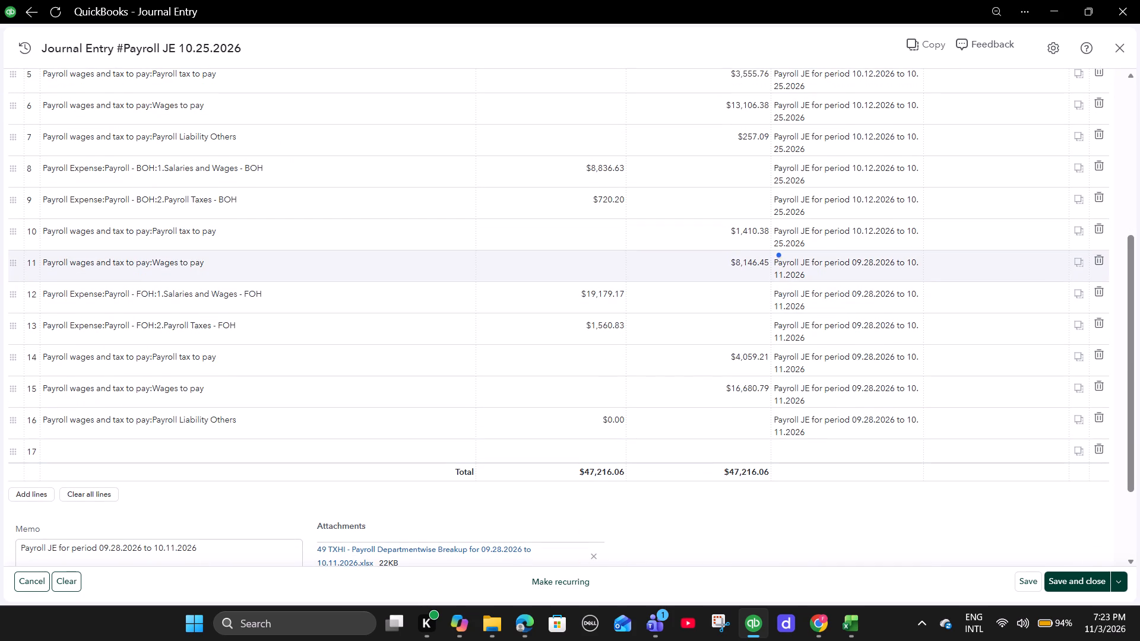
key(ctrl+v)
Replace the descriptions of the FOH group, lines 12 to 16, with Payroll JE for period 10.12.2026 to 10.25.2026.
click(818, 312)
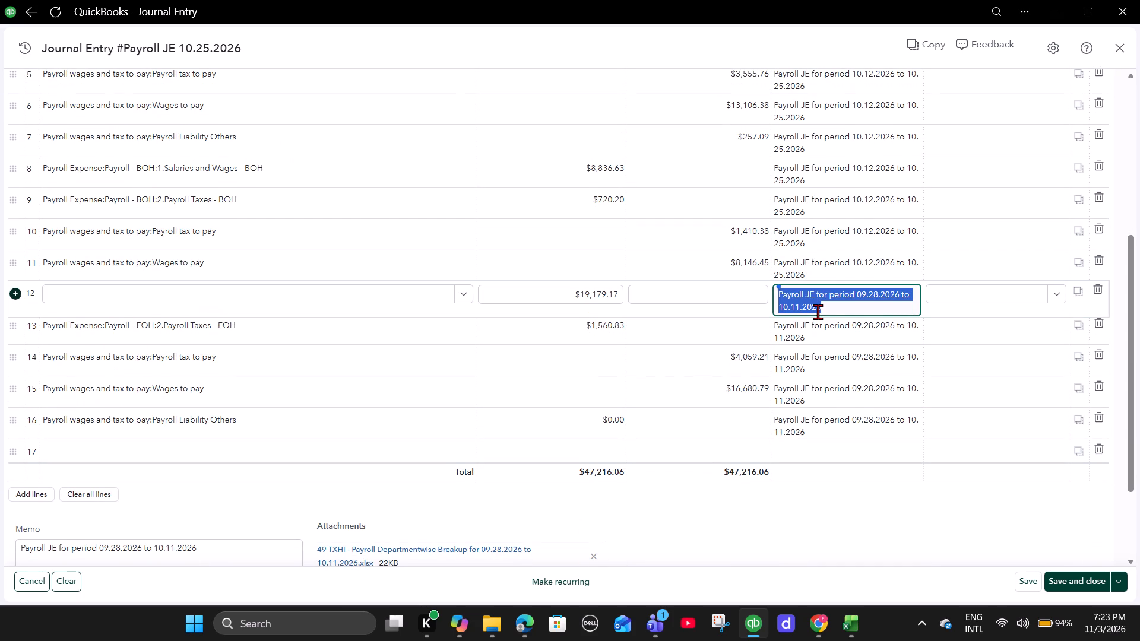
key(ctrl+v)
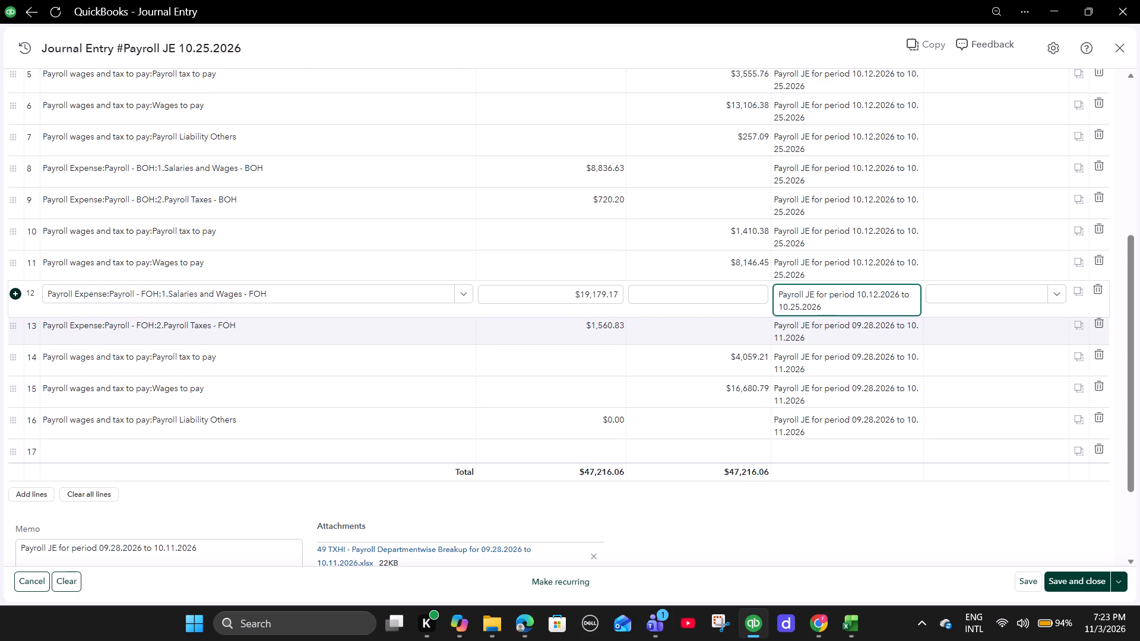
key(ctrl+v)
key(ctrl+z)
click(817, 337)
key(ctrl+v)
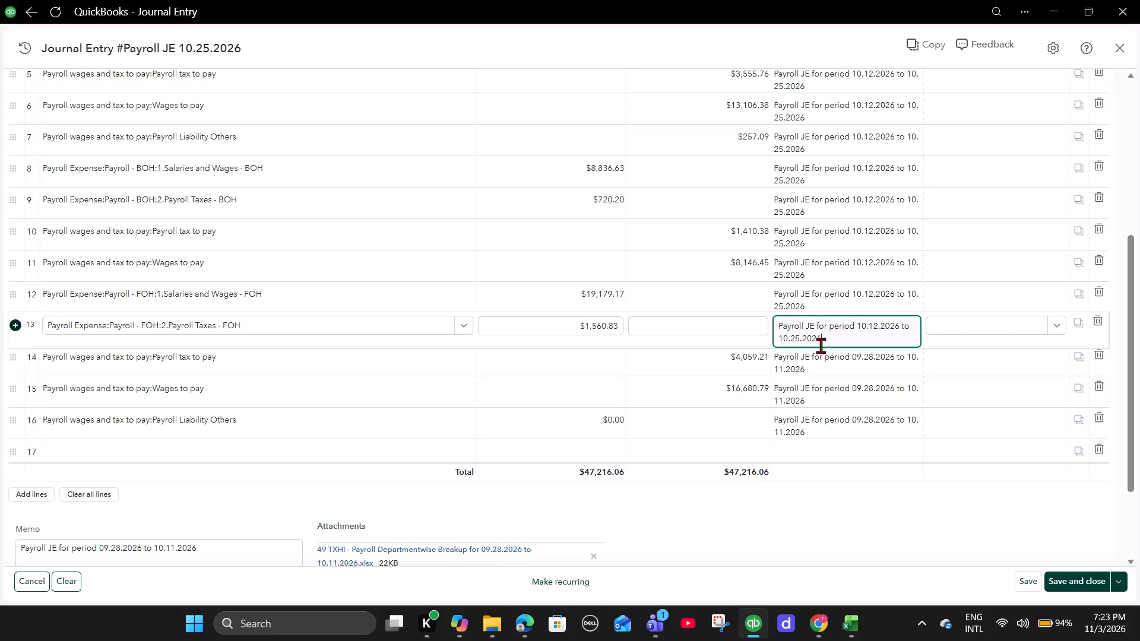
click(825, 361)
key(ctrl+v)
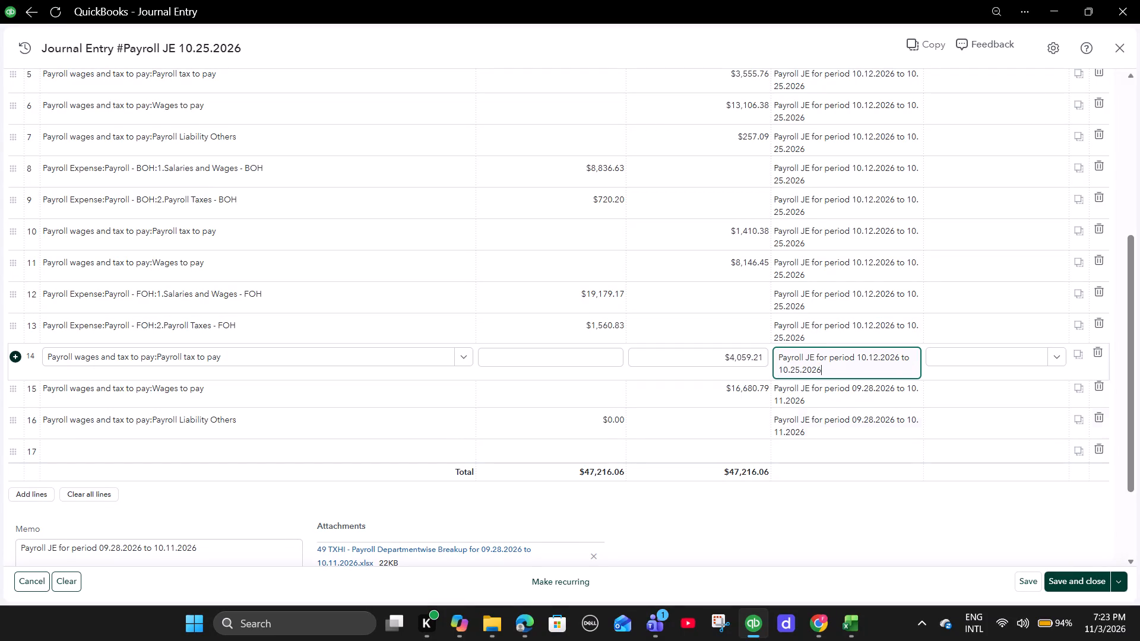
click(832, 408)
click(824, 397)
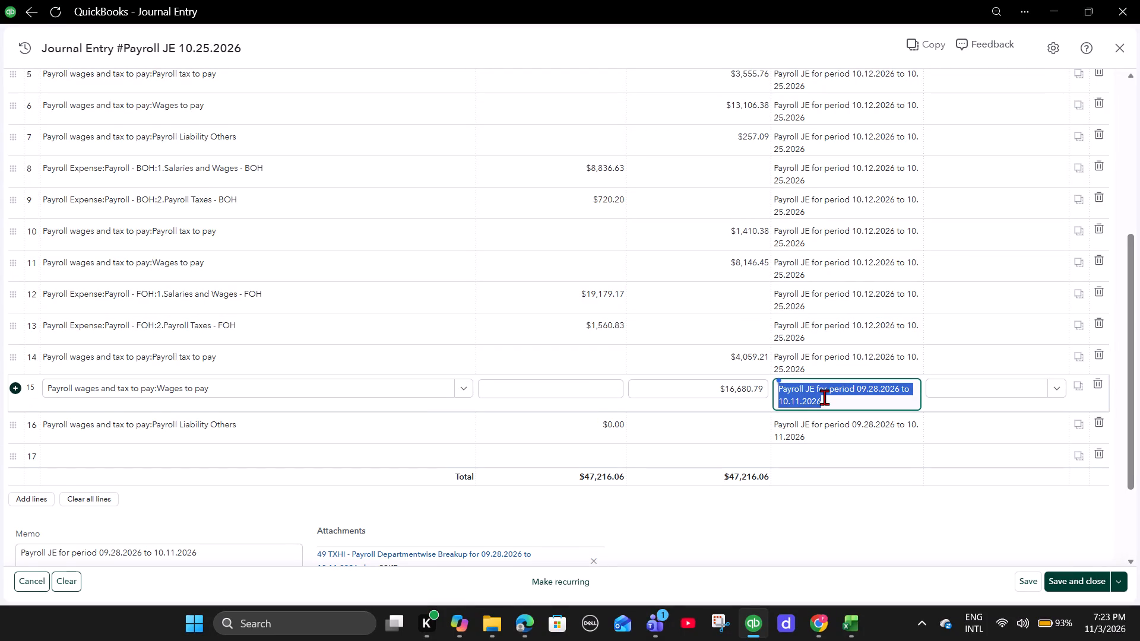
key(ctrl+v)
click(828, 429)
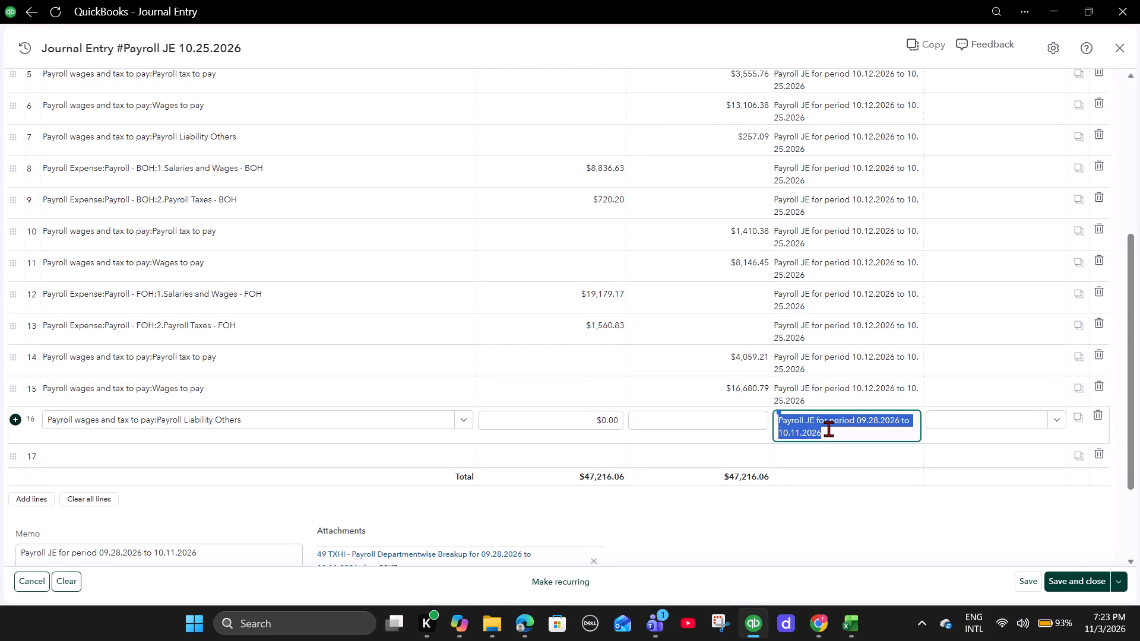
key(ctrl+v)
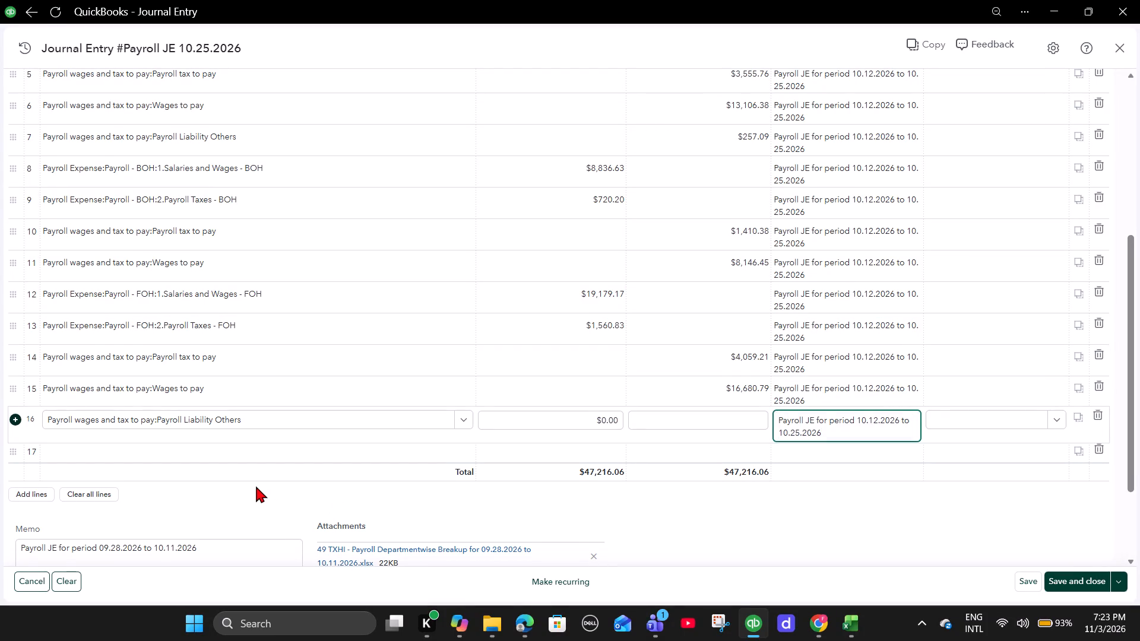
Replace the journal entry's memo with Payroll JE for period 10.12.2026 to 10.25.2026.
scroll(256, 486, down, 2)
drag(205, 429, 19, 417)
key(ctrl+v)
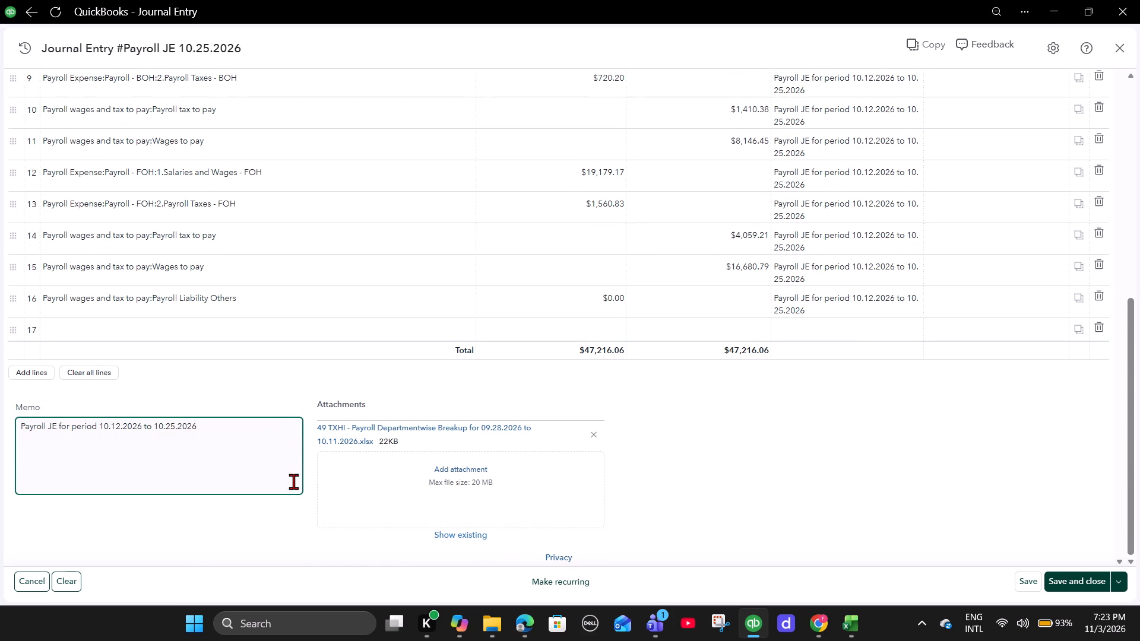
Remove the attached 49 TXHI payroll breakup workbook for 09.28.2026 to 10.11.2026 from the journal entry.
click(594, 431)
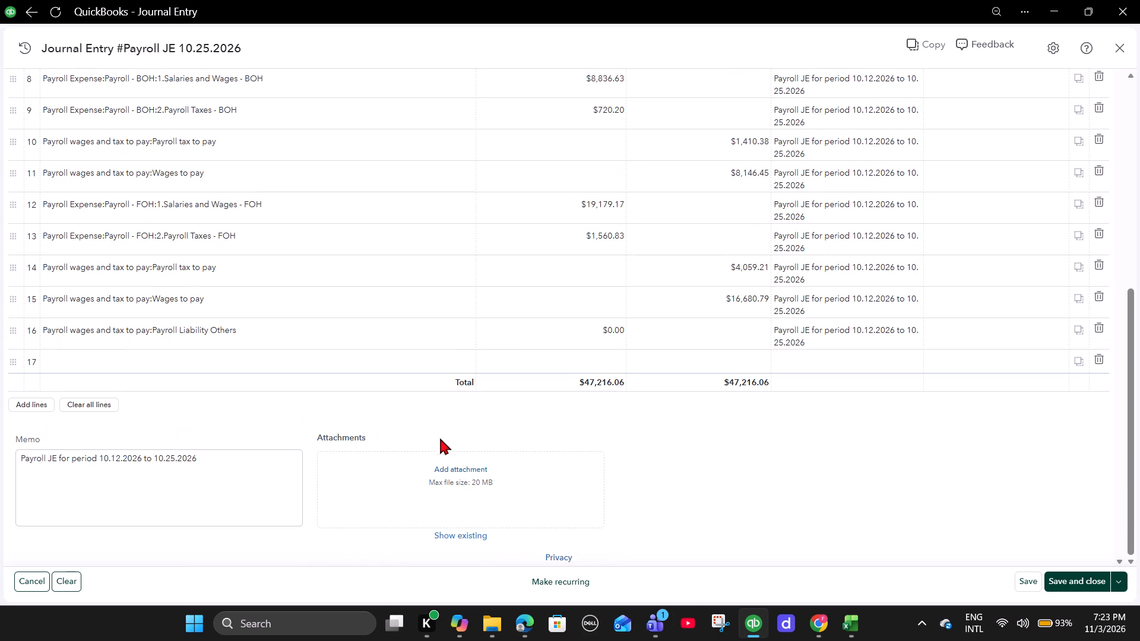
click(448, 470)
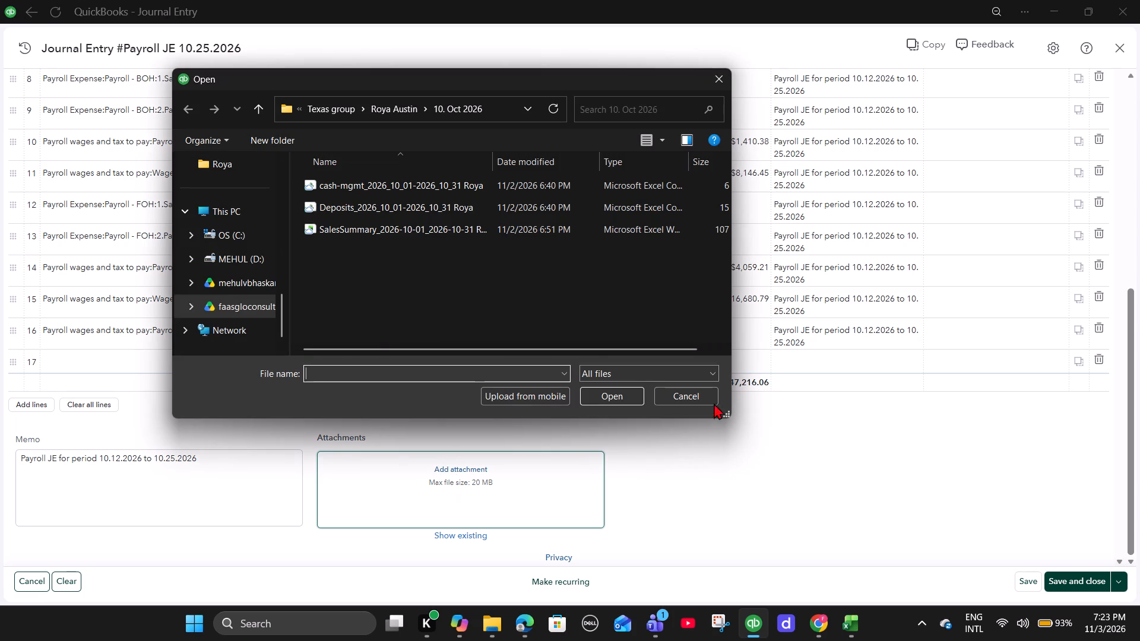
click(689, 394)
Copy the Salaries and Wages - Management amount, 10384.60, from the Excel payroll breakup into line 1's debit in QuickBooks.
scroll(810, 515, up, 9)
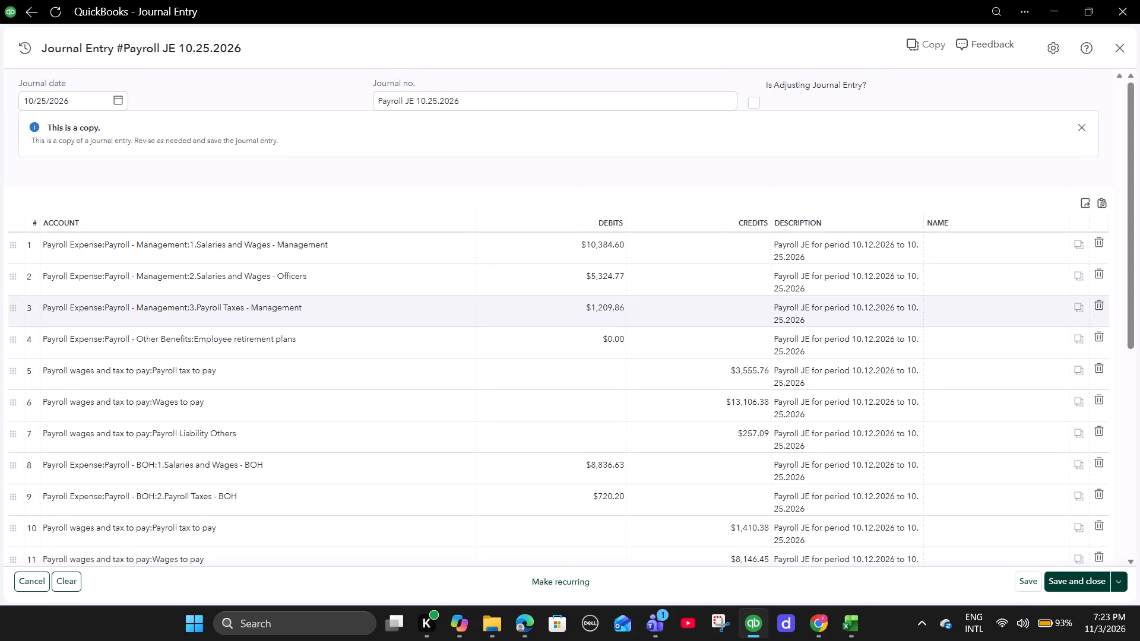
click(854, 626)
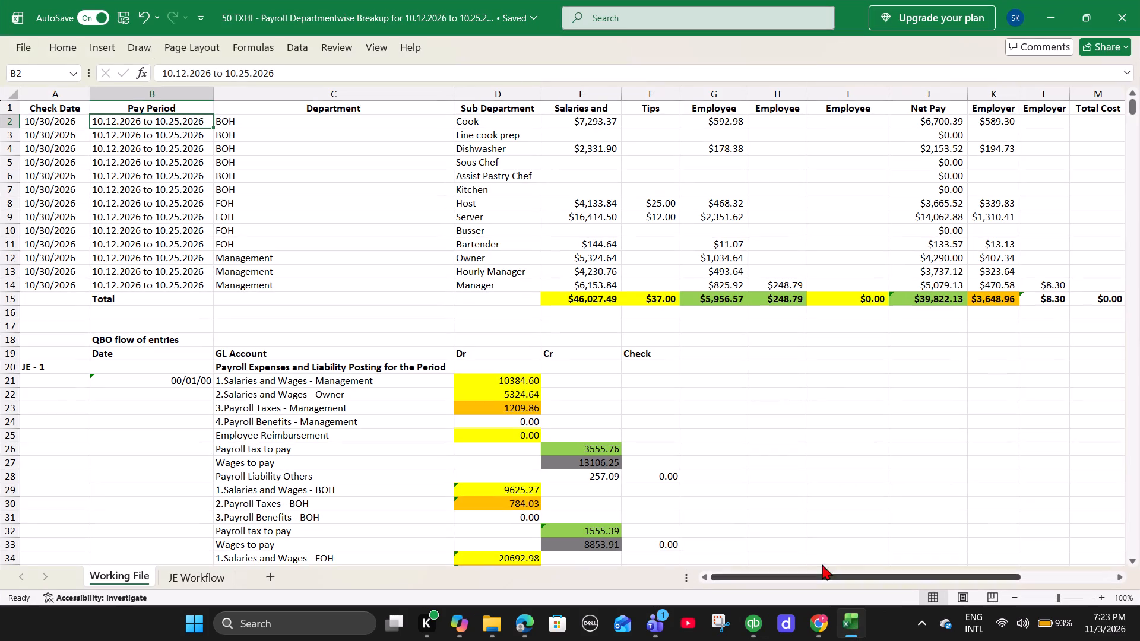
click(518, 384)
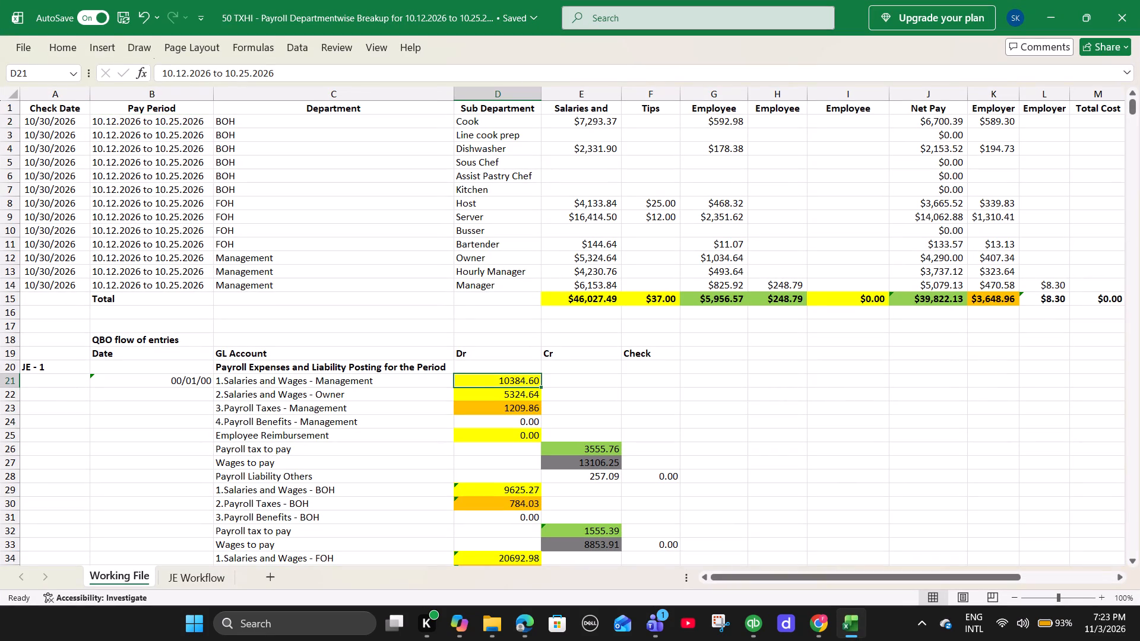
key(ctrl+c)
key(alt+Tab)
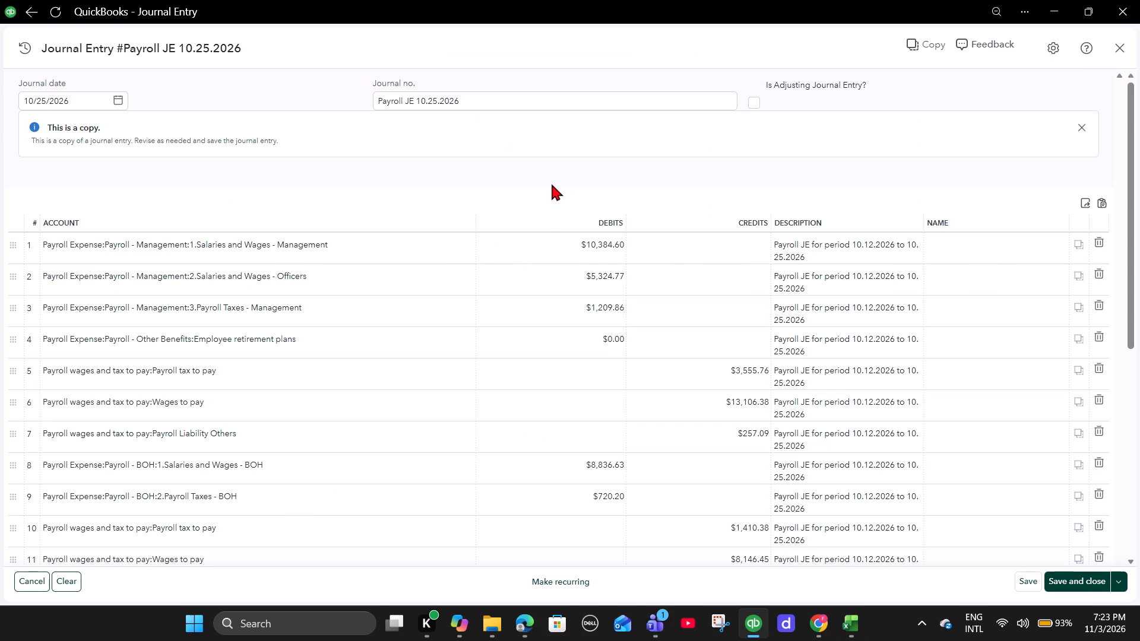
click(556, 246)
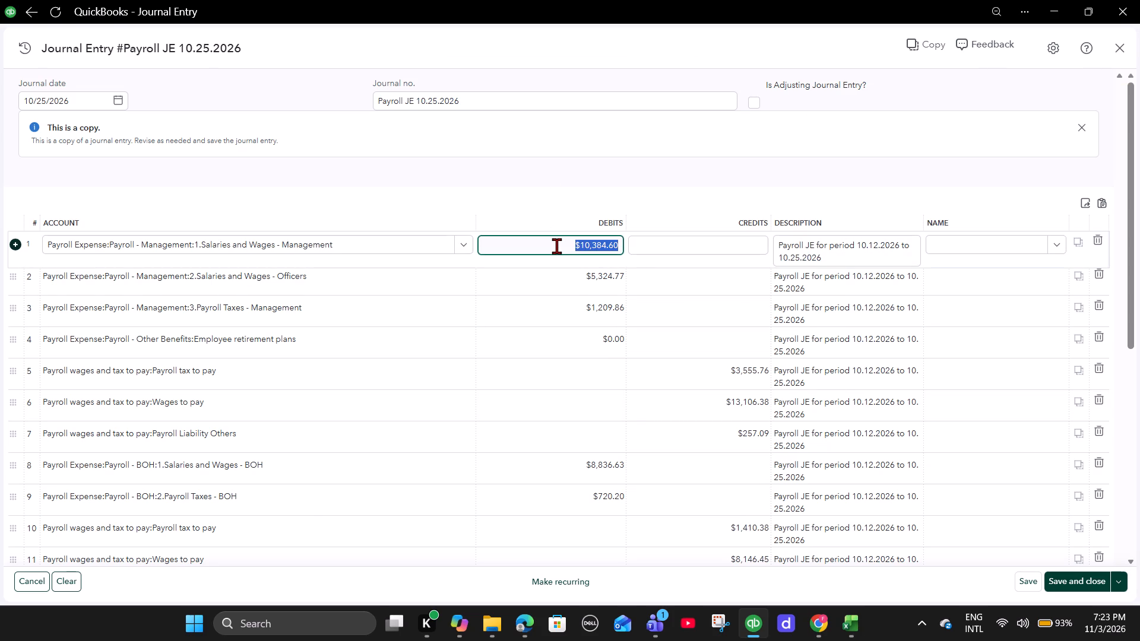
key(ctrl+v)
Compare the Management group's amounts on the QuickBooks journal lines with the Excel breakup's QBO flow of entries.
click(568, 280)
key(alt+Tab)
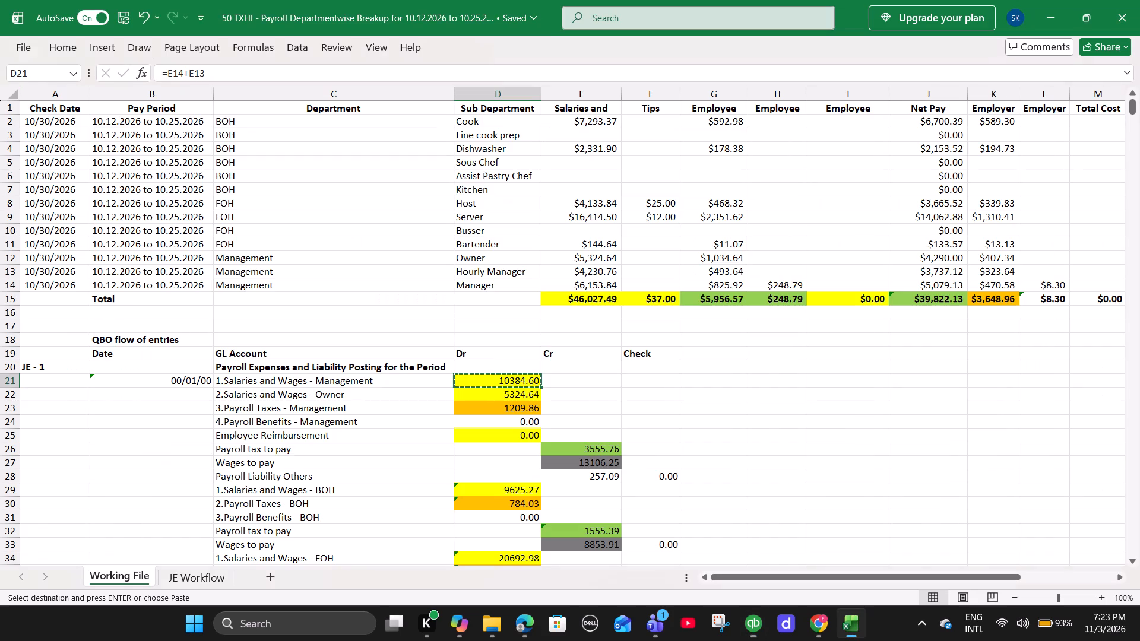
key(alt+Tab)
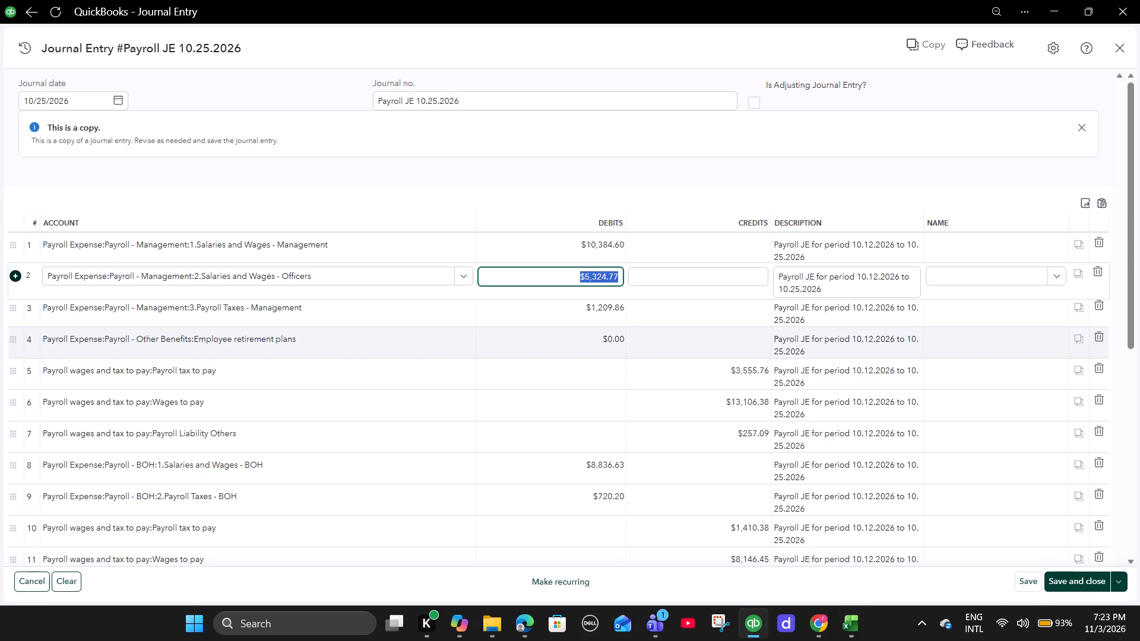
key(alt+Tab)
key(alt+Tab)
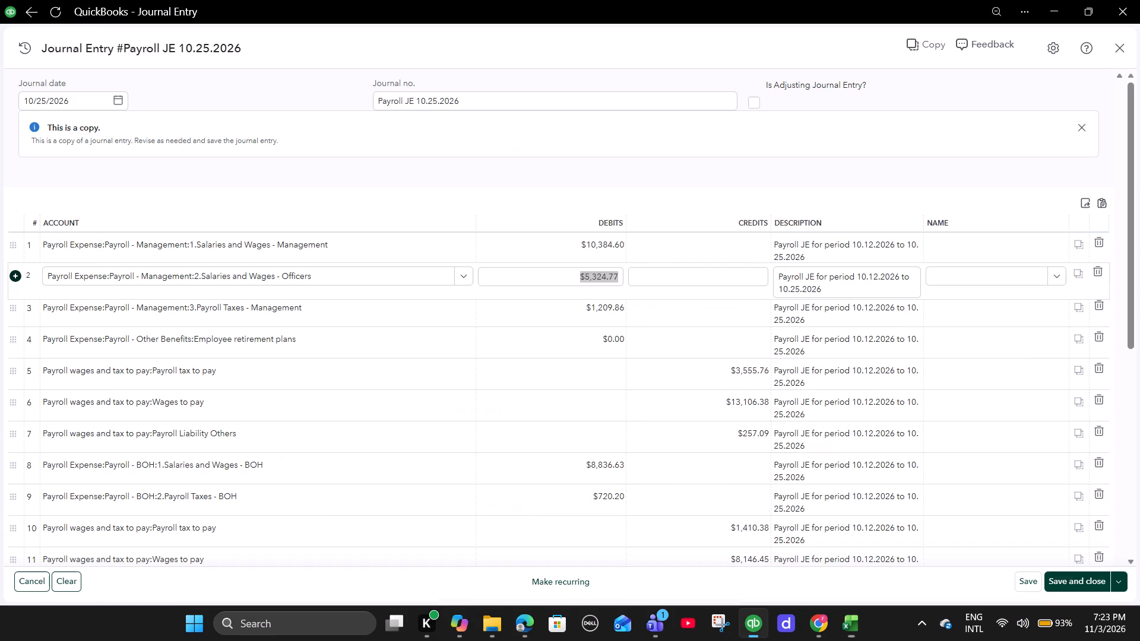
click(696, 383)
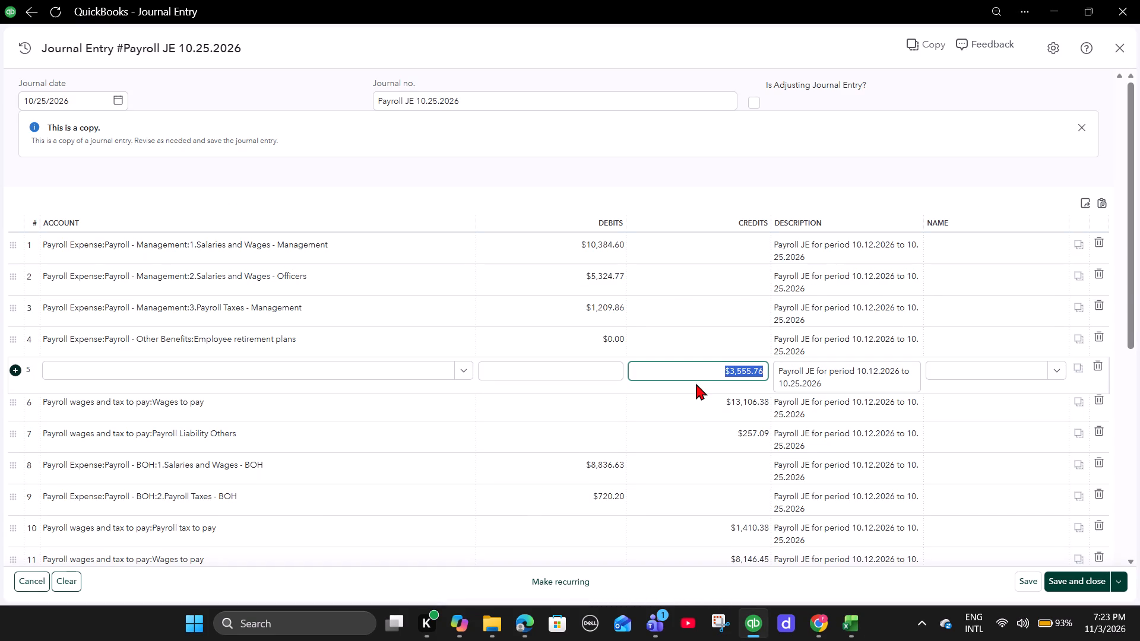
key(alt+Tab)
scroll(696, 383, down, 1)
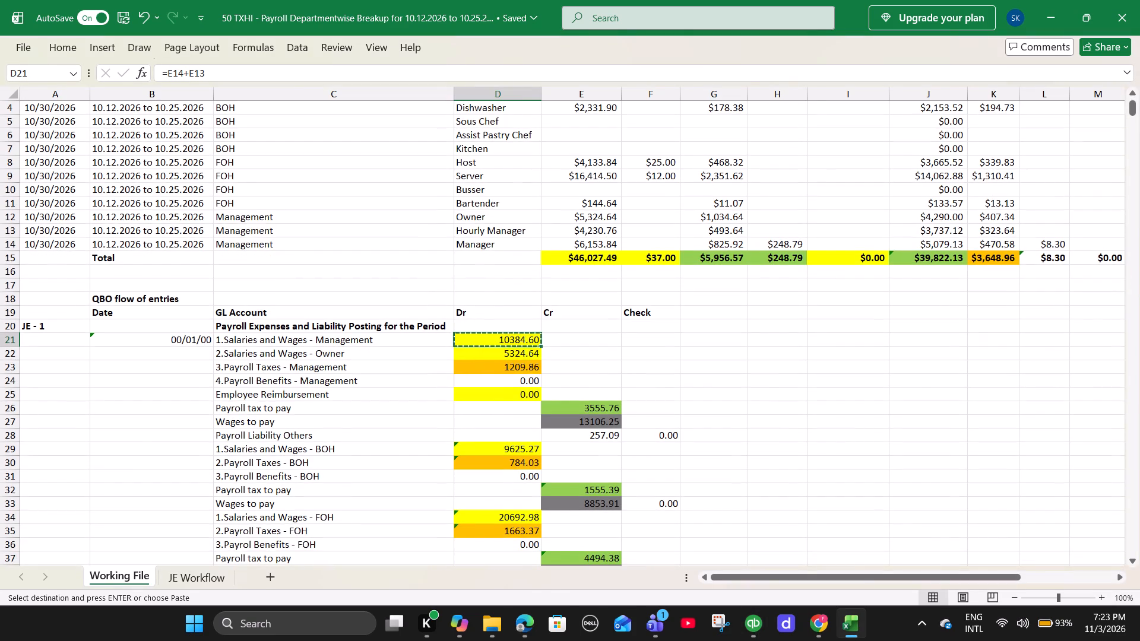
key(alt+Tab)
key(alt+Tab)
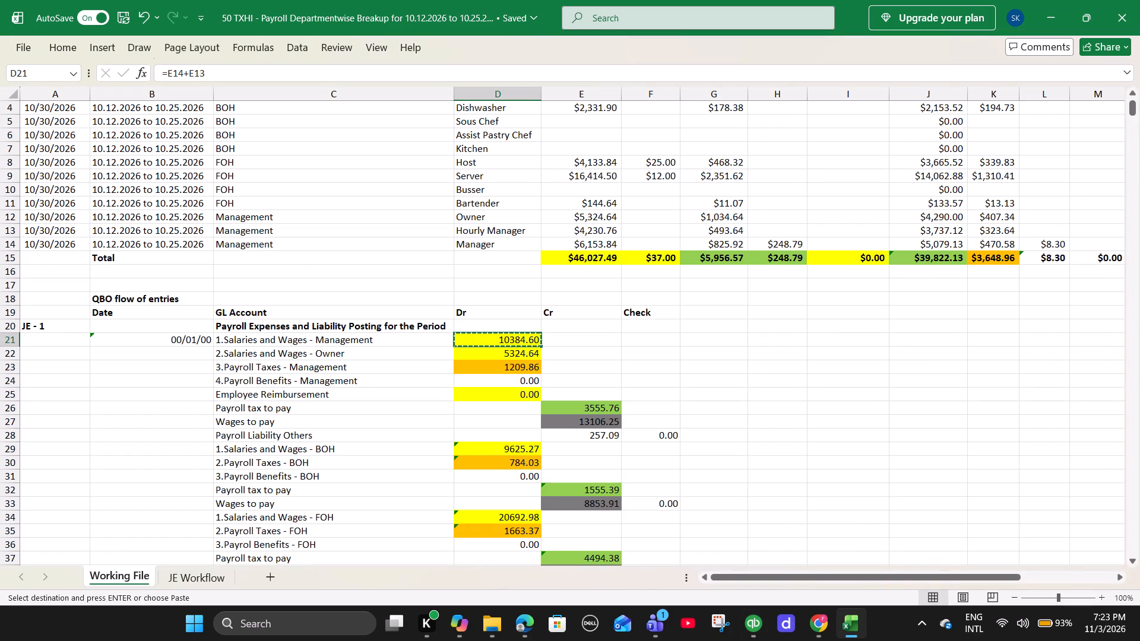
scroll(635, 450, down, 1)
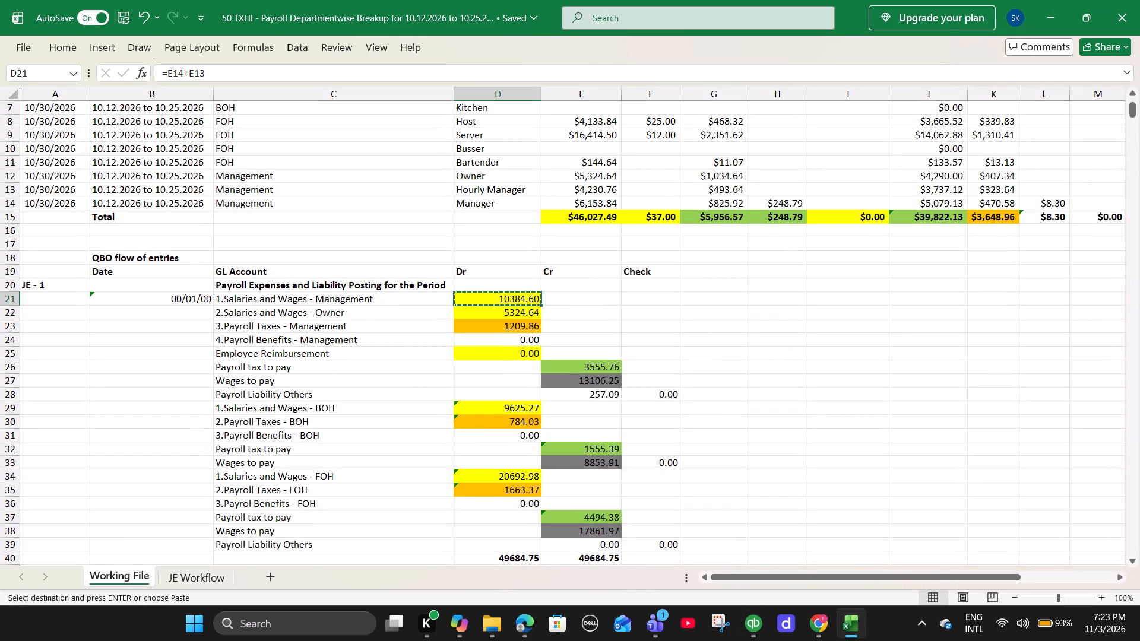
key(alt+Tab)
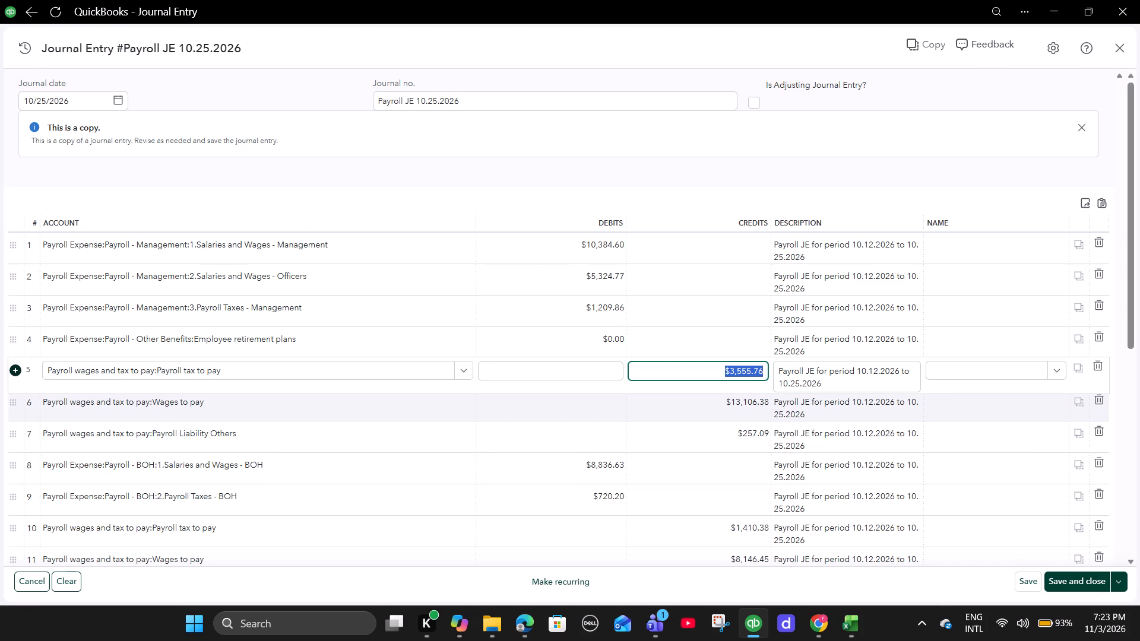
key(alt+Tab)
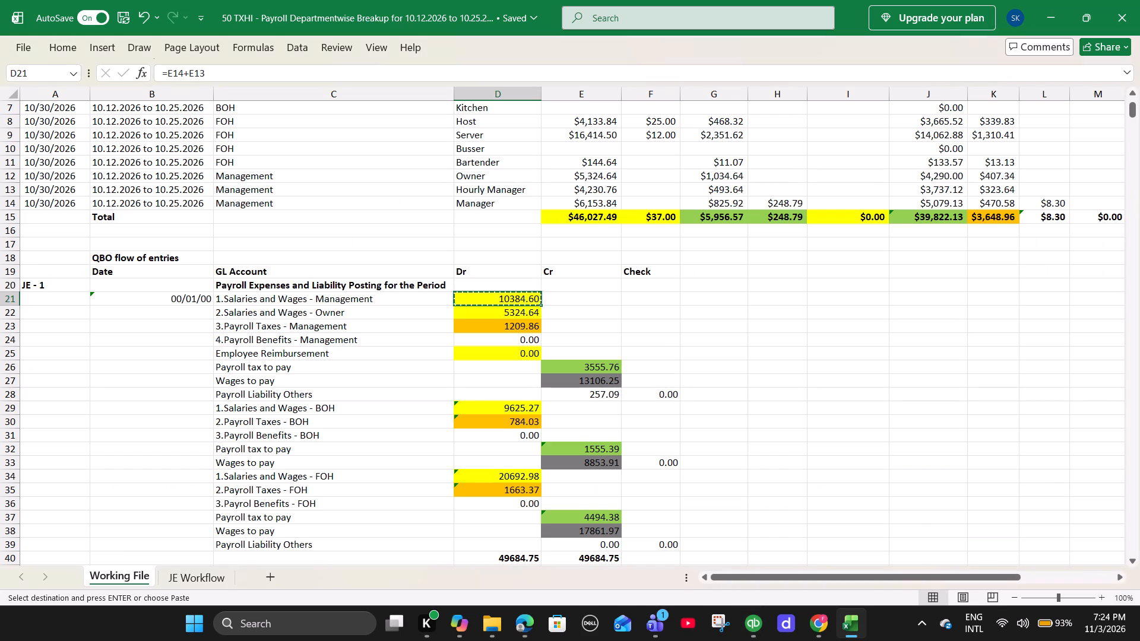
key(alt+Tab)
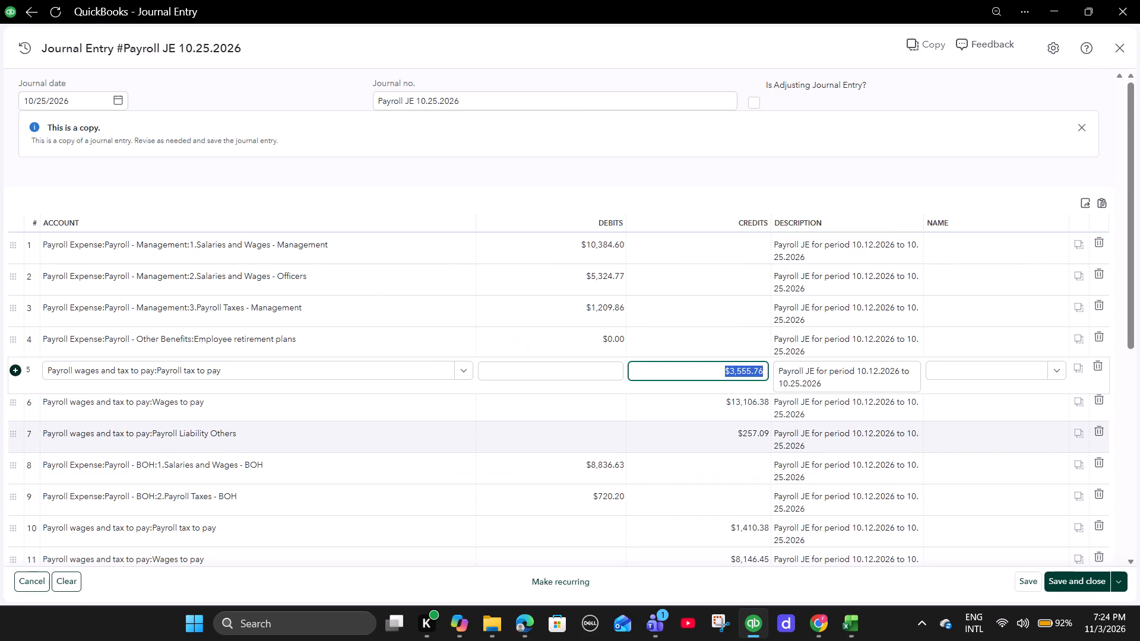
Copy the Salaries and Wages - BOH amount, 9625.27, from the Excel payroll breakup into line 8's debit in QuickBooks.
key(alt+Tab)
click(505, 413)
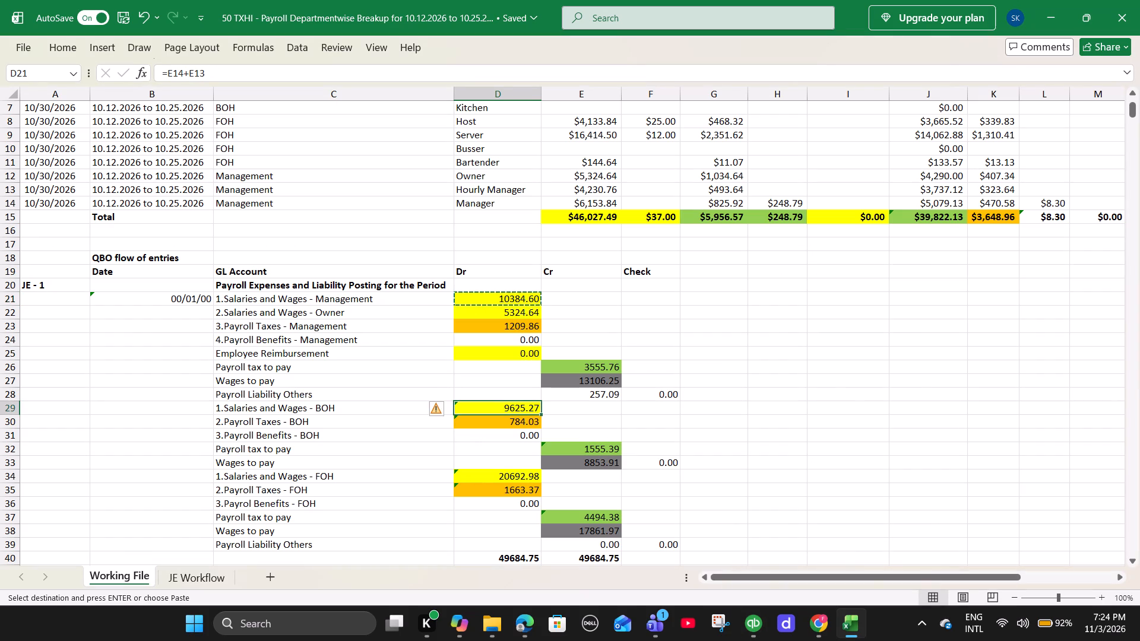
key(alt+Tab)
click(582, 465)
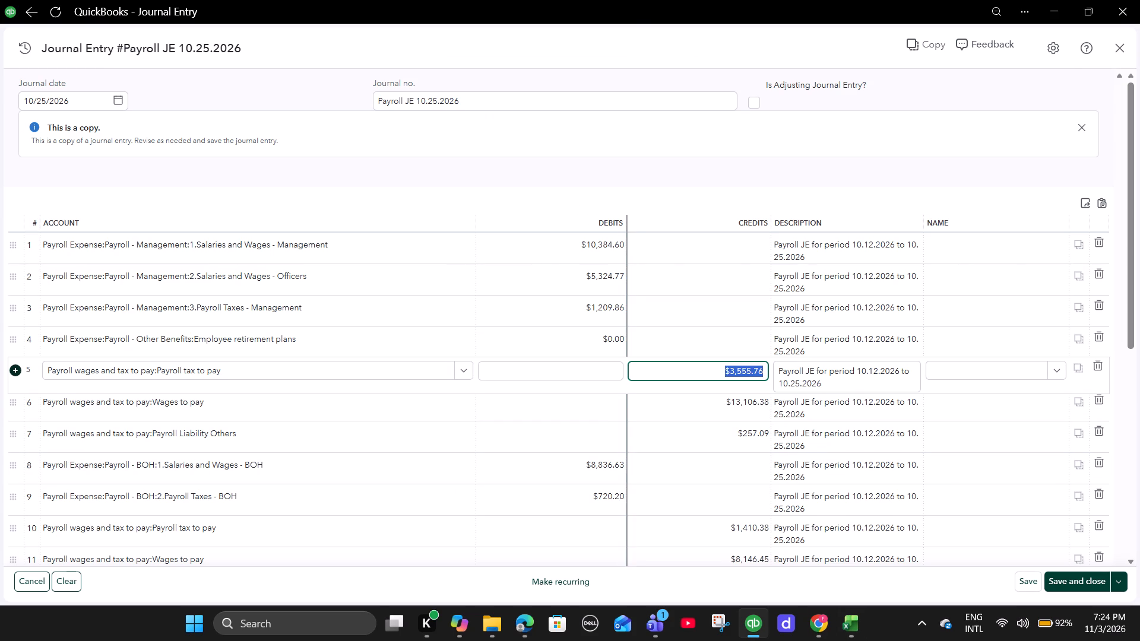
key(alt+Tab)
right_click(496, 404)
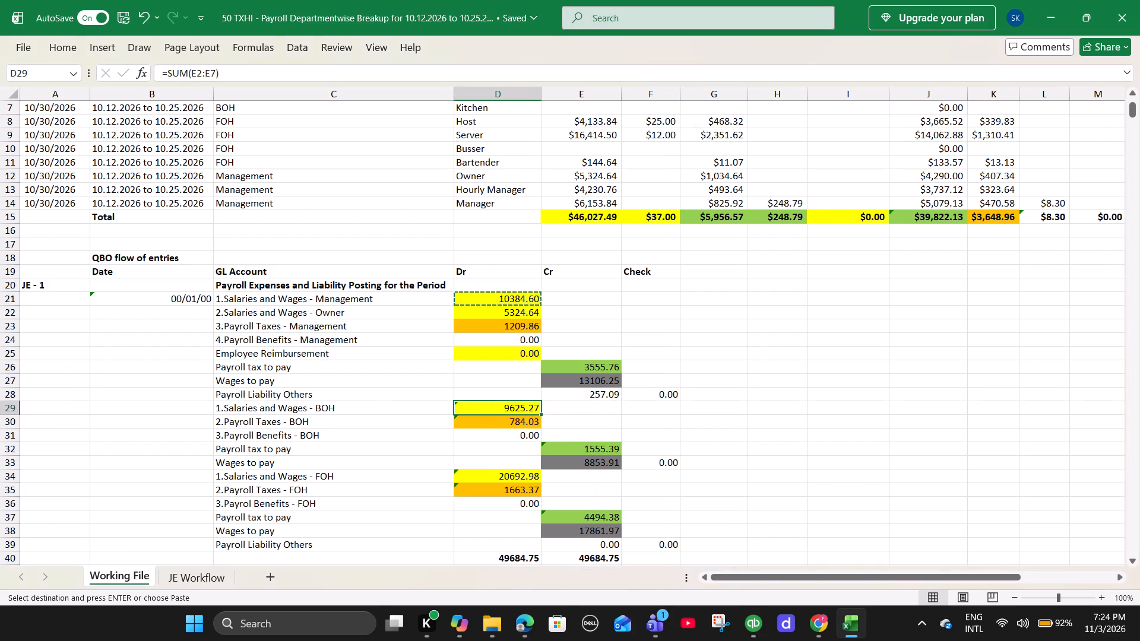
click(541, 188)
key(alt+Tab)
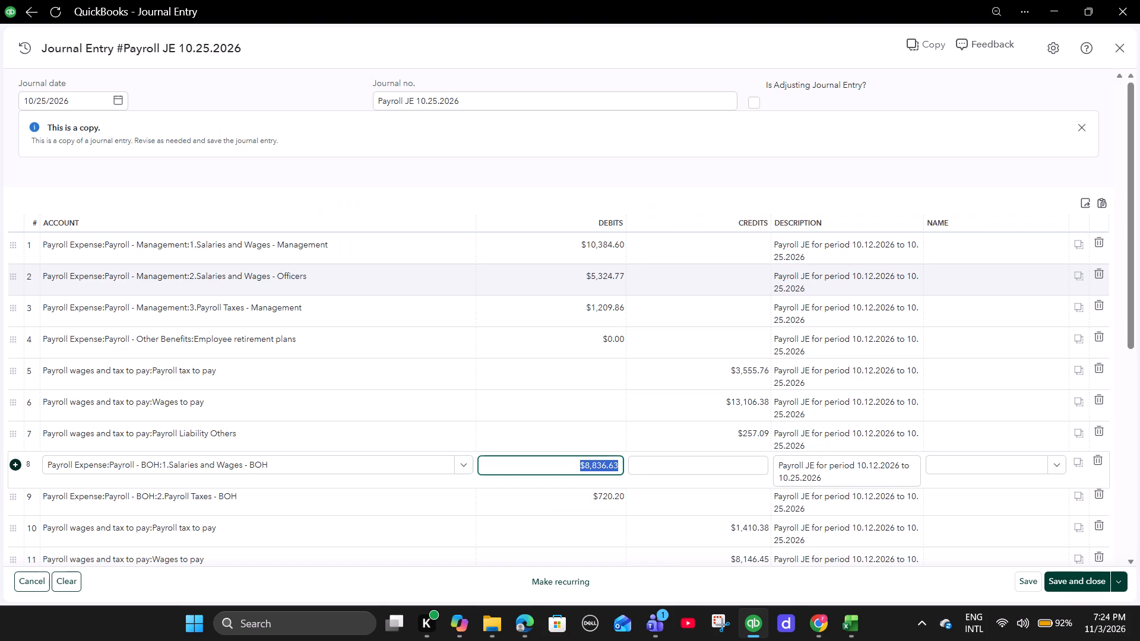
key(ctrl+v)
Copy the Payroll Taxes - BOH amount, 784.03, from the Excel payroll breakup into line 9's debit in QuickBooks.
scroll(545, 288, down, 2)
click(548, 361)
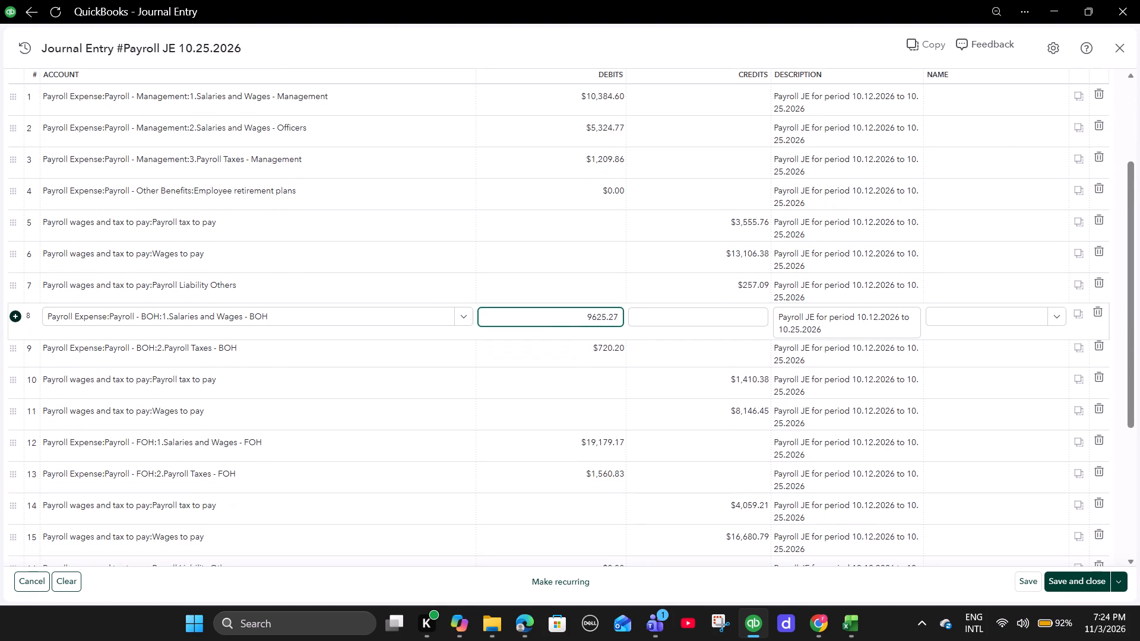
key(alt+Tab)
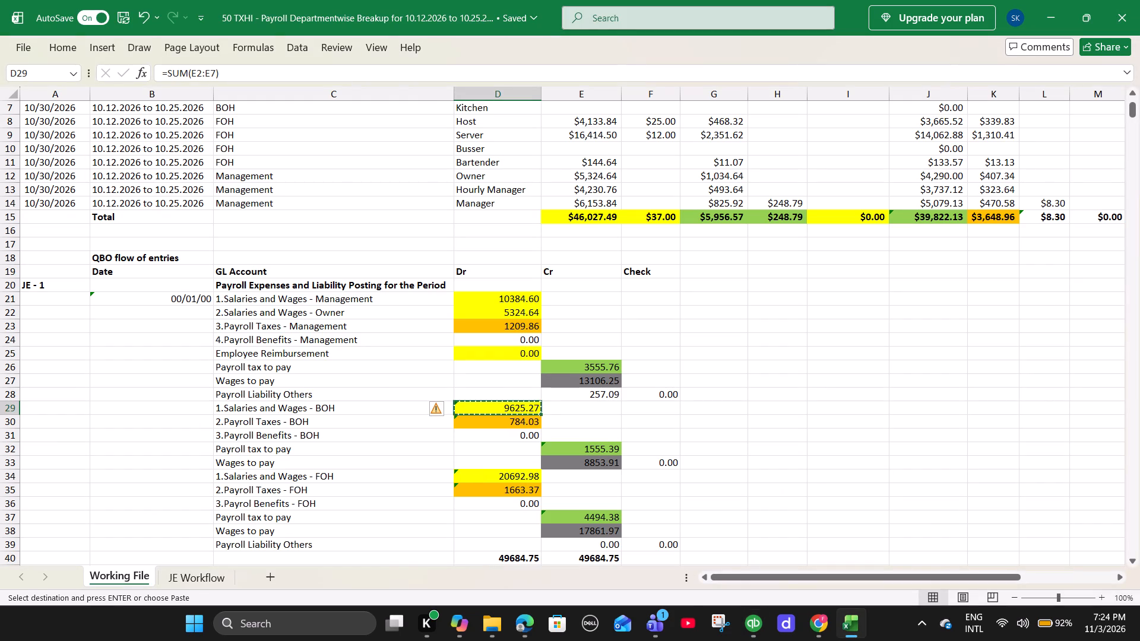
click(529, 420)
right_click(528, 423)
click(598, 192)
key(alt+Tab)
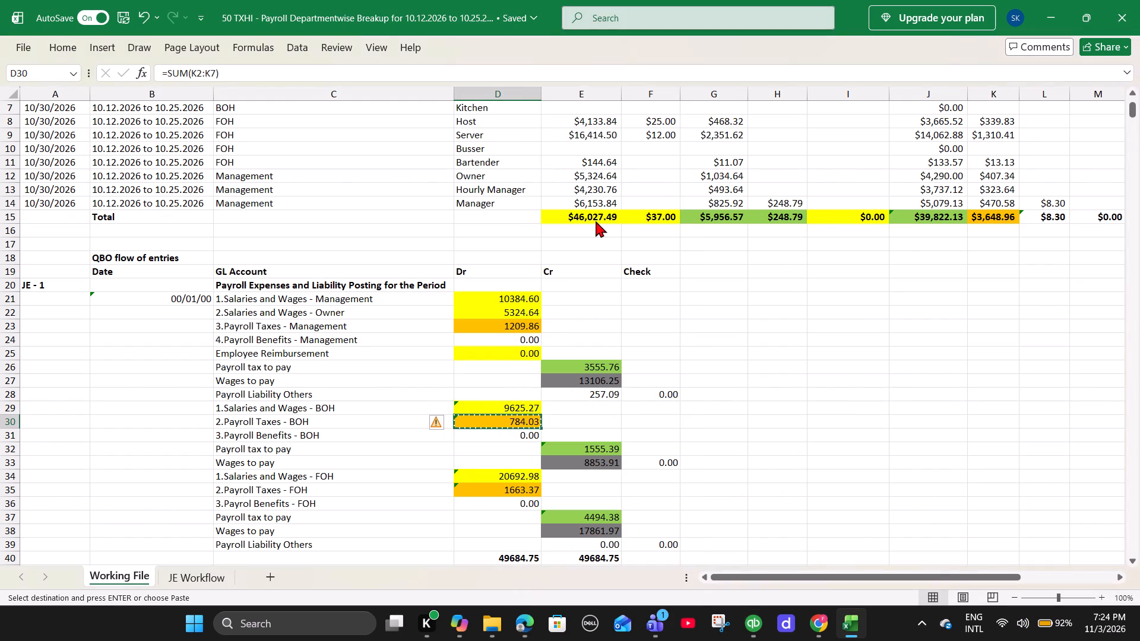
key(ctrl+v)
Copy the BOH Payroll tax to pay amount, 1555.39, from the Excel payroll breakup into line 10's credit in QuickBooks.
scroll(596, 221, down, 1)
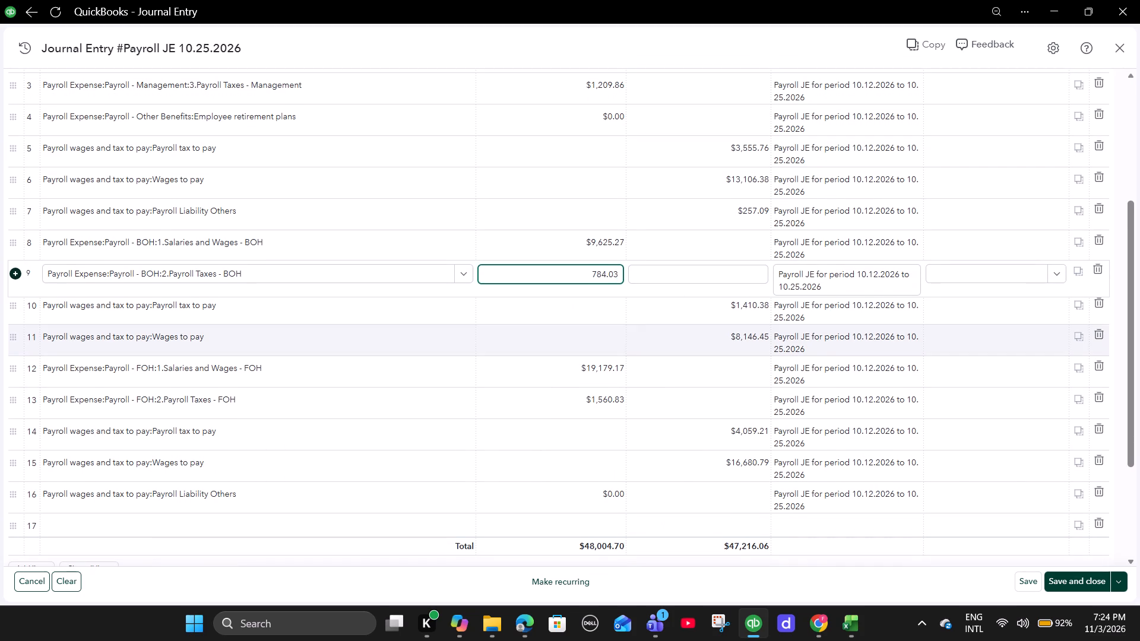
click(661, 318)
key(alt+Tab)
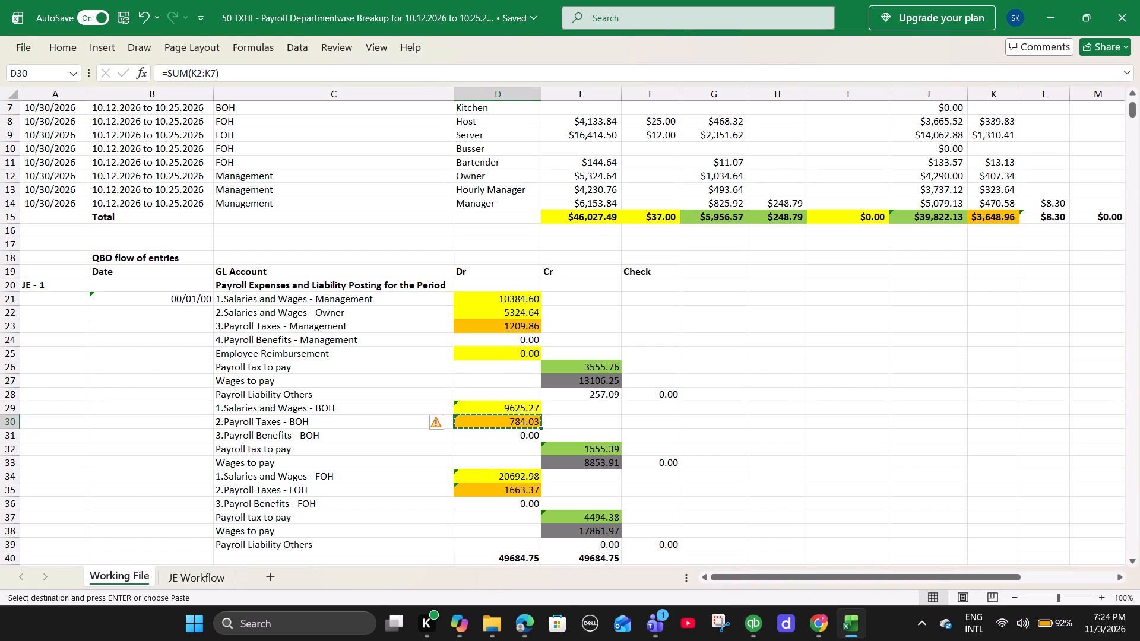
click(597, 446)
right_click(597, 447)
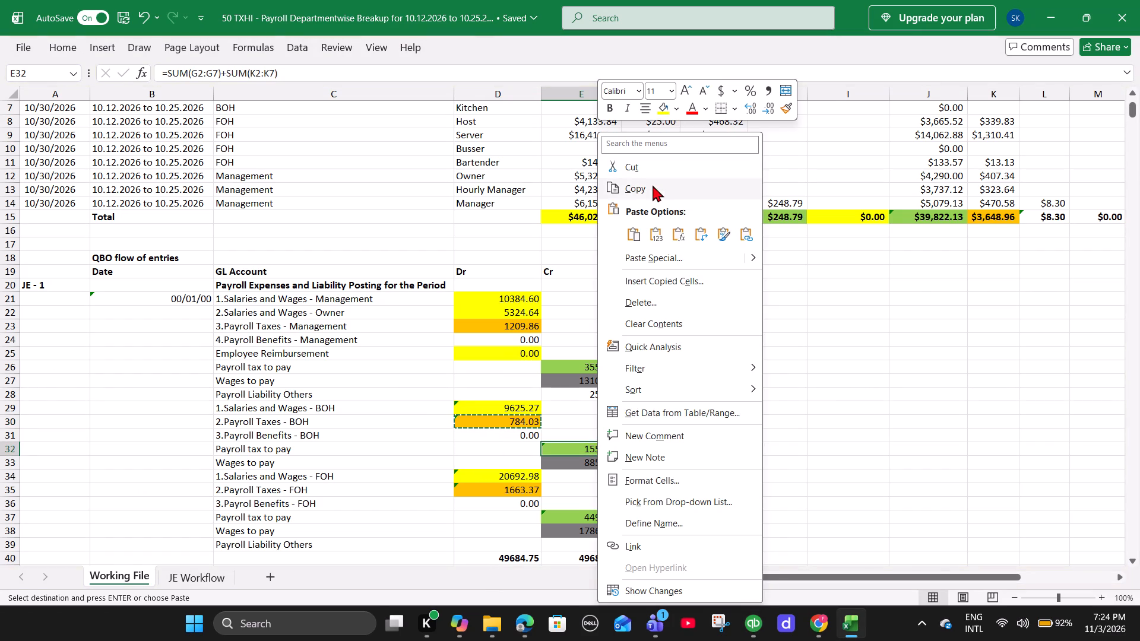
click(653, 185)
key(alt+Tab)
key(ctrl+v)
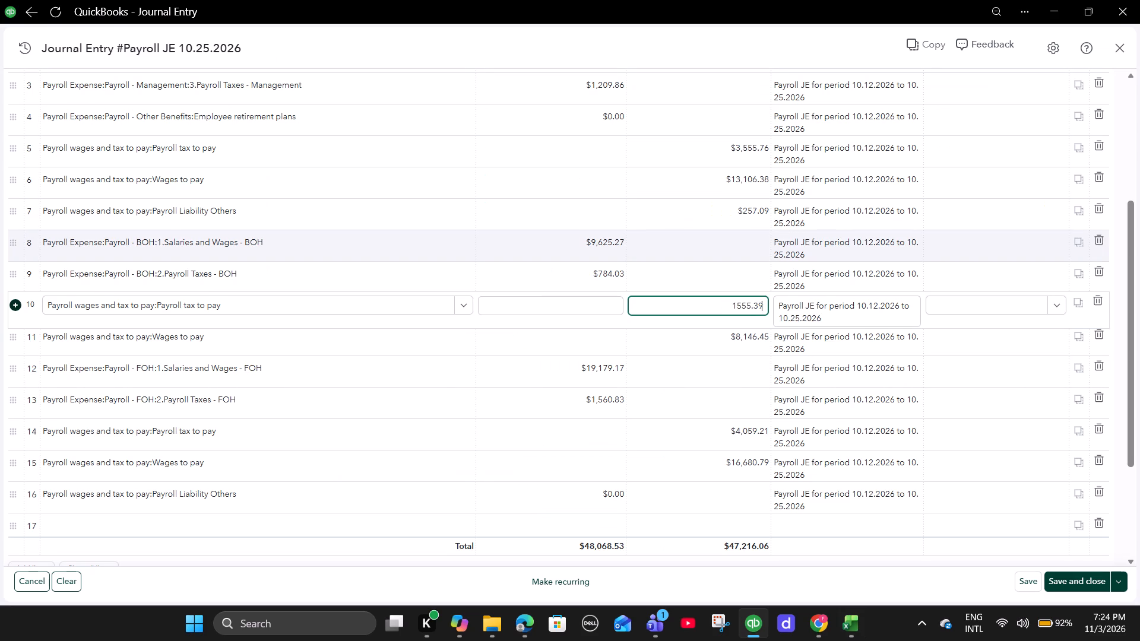
Copy the BOH Wages to pay amount, 8853.91, from the Excel payroll breakup into line 11's credit in QuickBooks.
scroll(638, 250, down, 1)
click(695, 262)
key(alt+Tab)
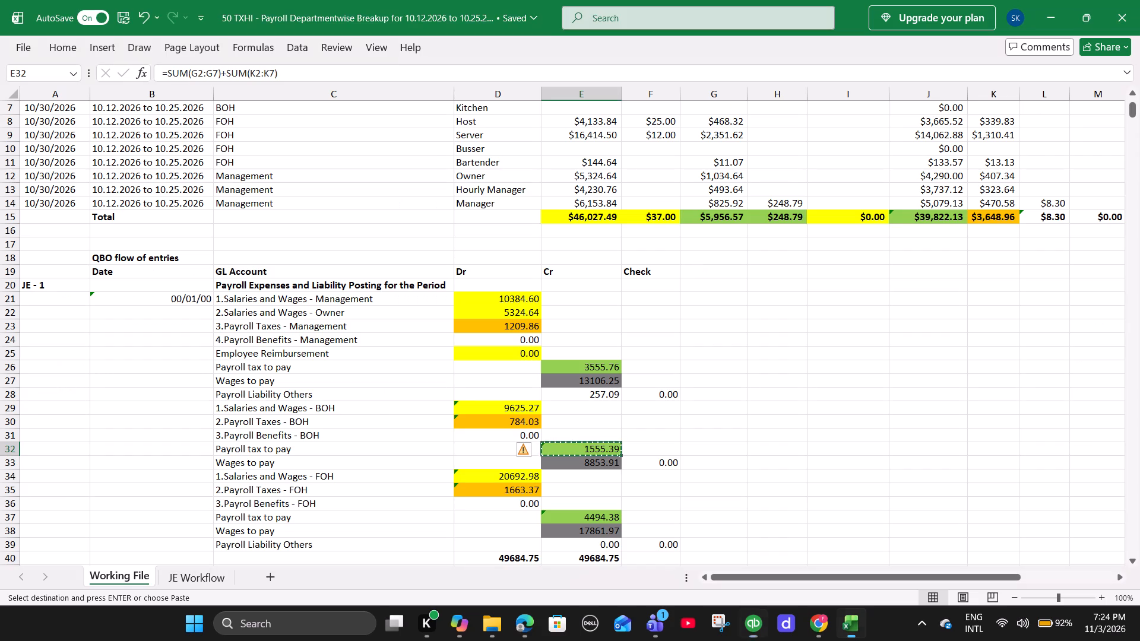
click(594, 467)
right_click(594, 467)
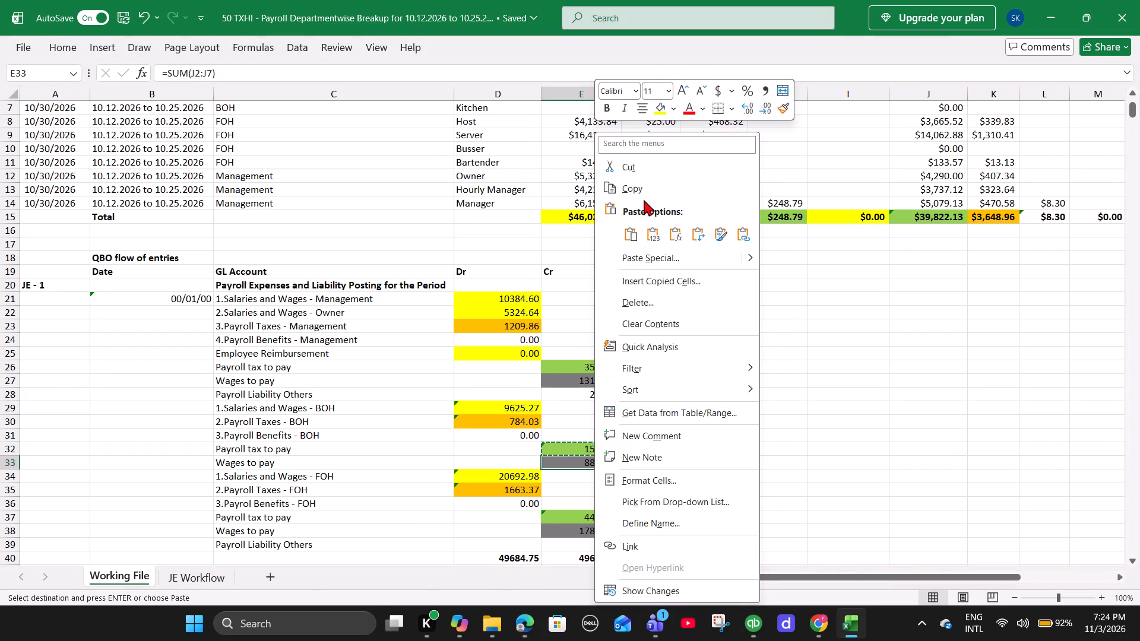
click(642, 187)
key(alt+Tab)
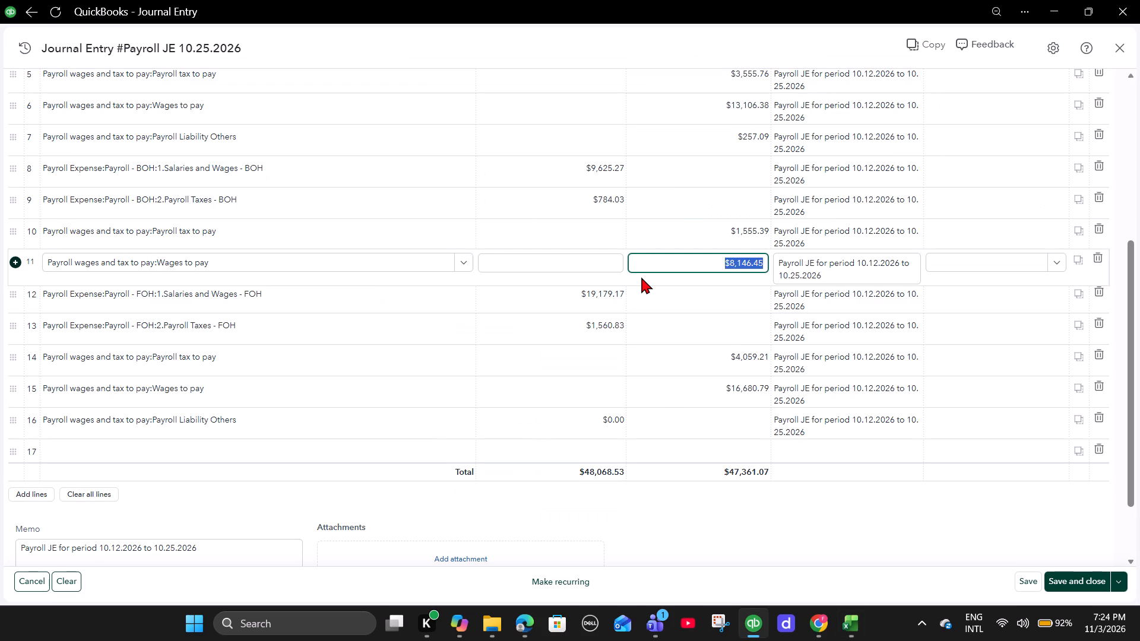
key(ctrl+v)
Copy the Salaries and Wages - FOH amount, 20692.98, from the Excel payroll breakup into line 12's debit in QuickBooks.
click(579, 286)
key(alt+Tab)
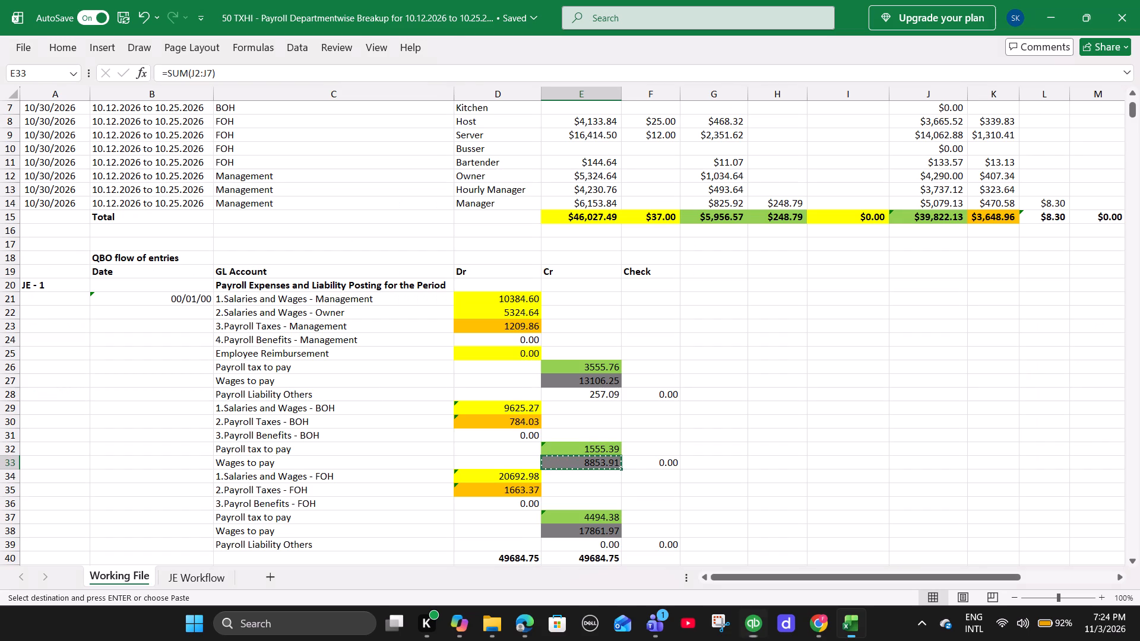
click(520, 476)
right_click(514, 475)
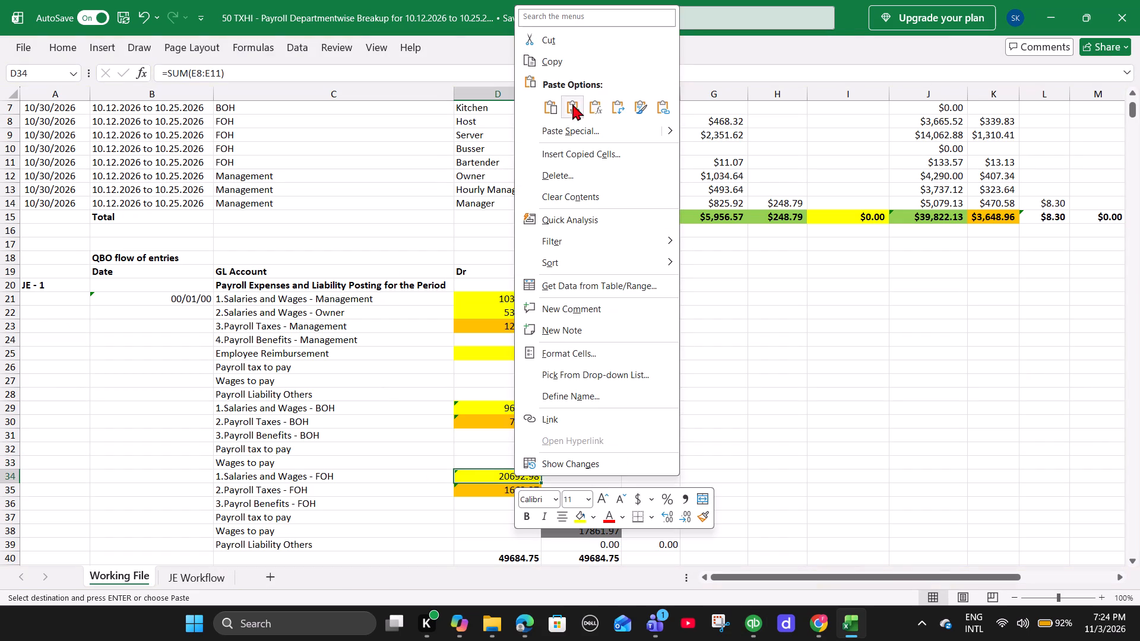
click(575, 63)
key(alt+Tab)
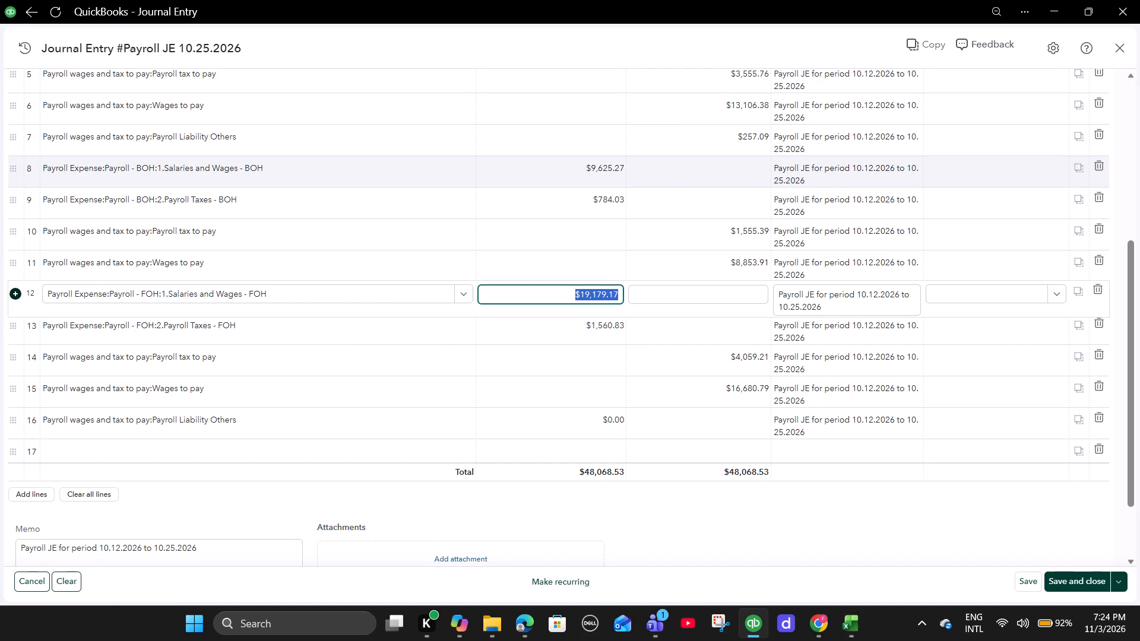
key(ctrl+v)
Copy the Payroll Taxes - FOH amount, 1663.37, from the Excel payroll breakup into line 13's debit in QuickBooks.
scroll(566, 169, down, 3)
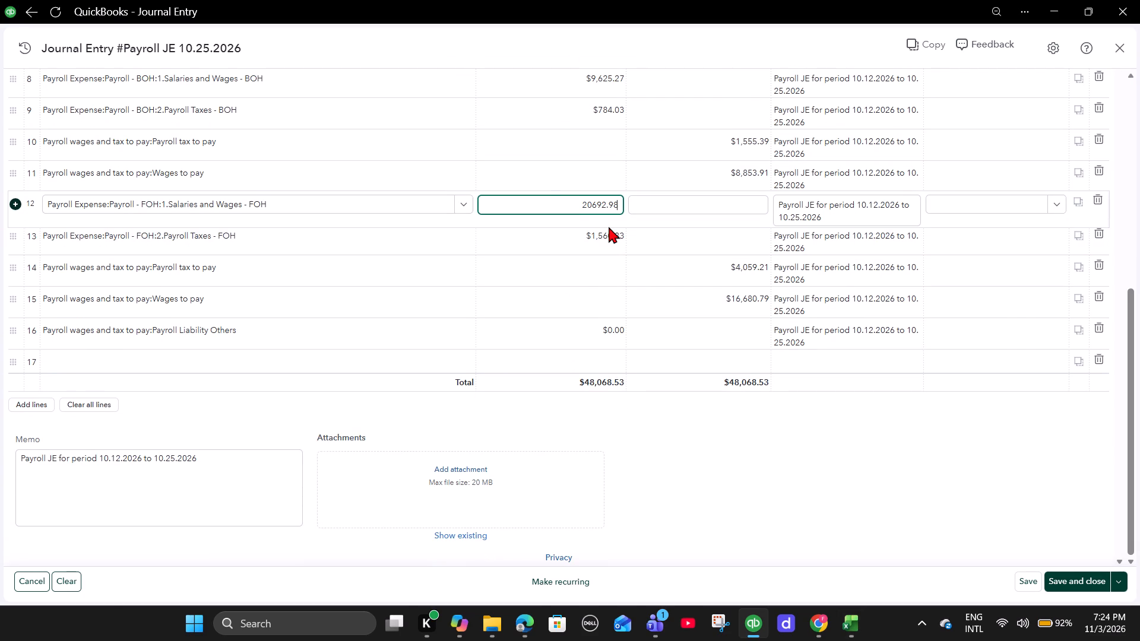
click(603, 237)
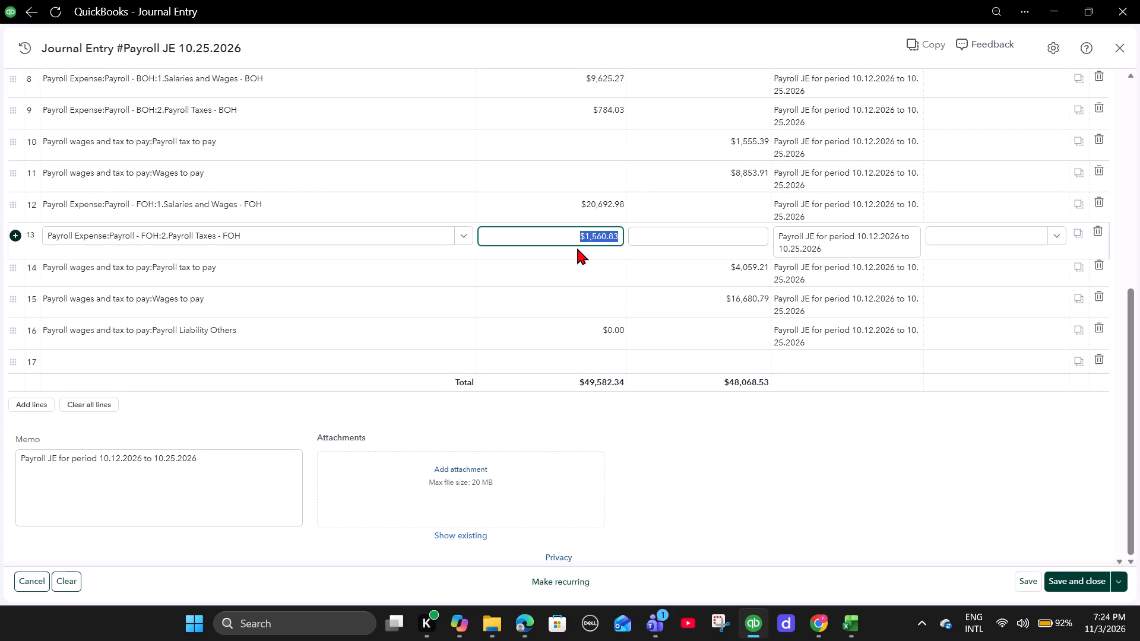
key(alt+Tab)
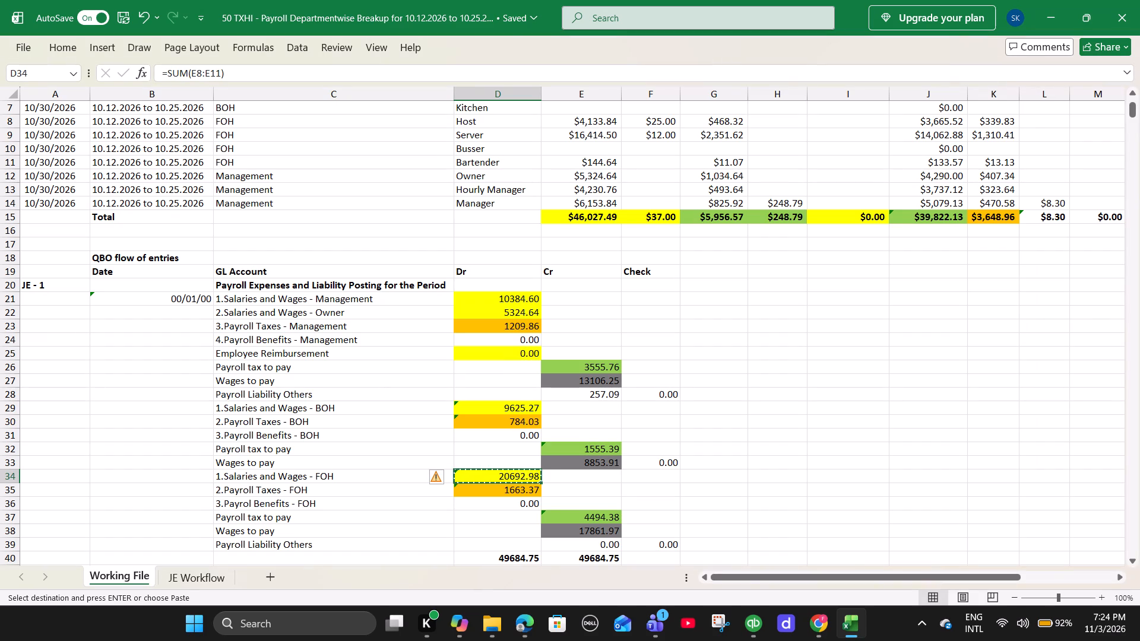
click(512, 491)
right_click(511, 491)
click(549, 78)
key(alt+Tab)
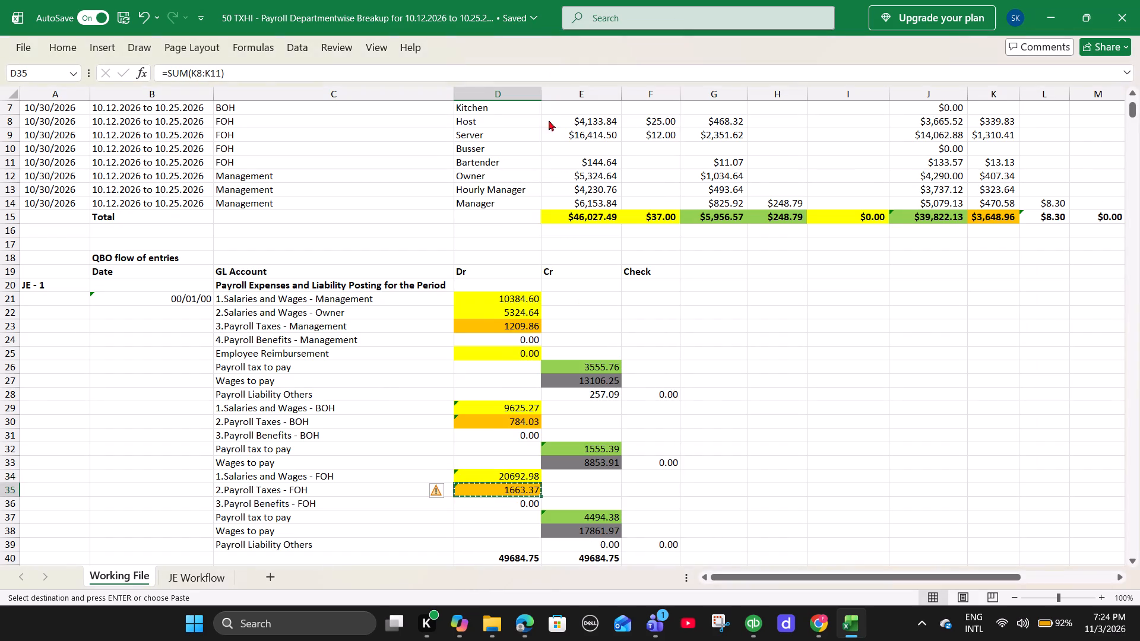
key(ctrl+v)
Copy the FOH Payroll tax to pay amount, 4494.38, from the Excel payroll breakup into line 14's credit in QuickBooks.
scroll(549, 120, down, 2)
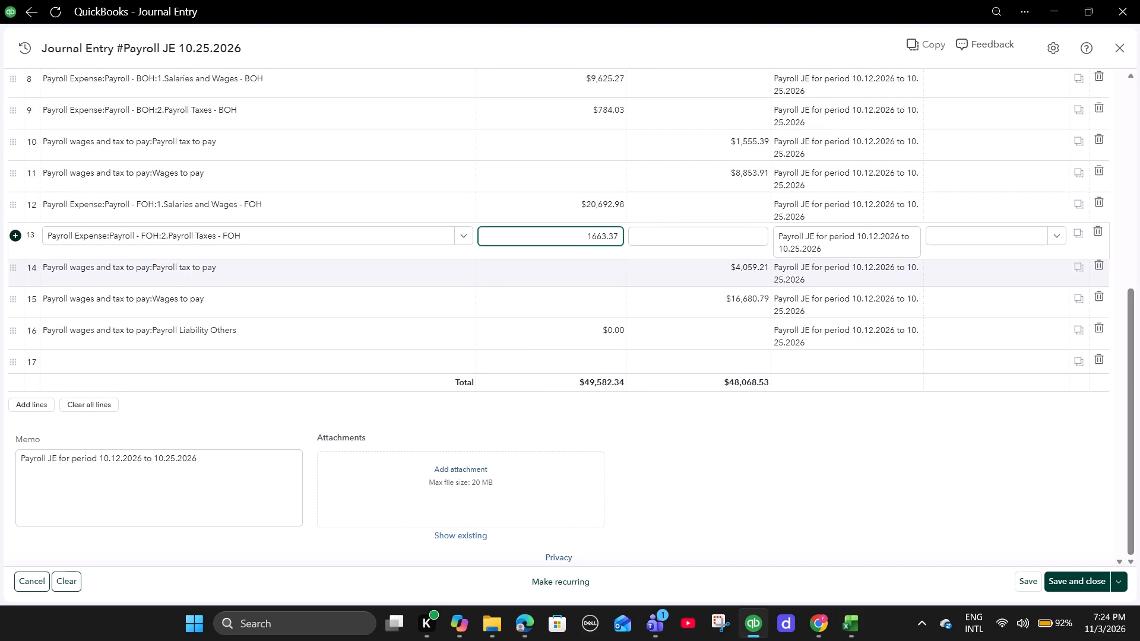
click(671, 272)
key(alt+Tab)
scroll(672, 286, down, 2)
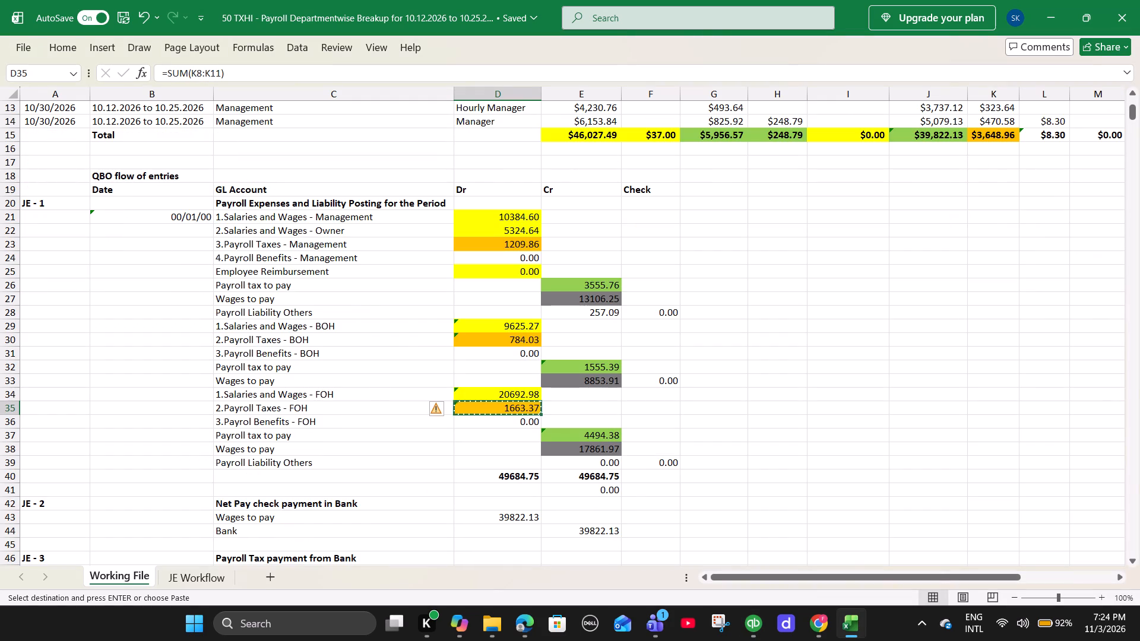
click(588, 435)
right_click(588, 434)
click(626, 195)
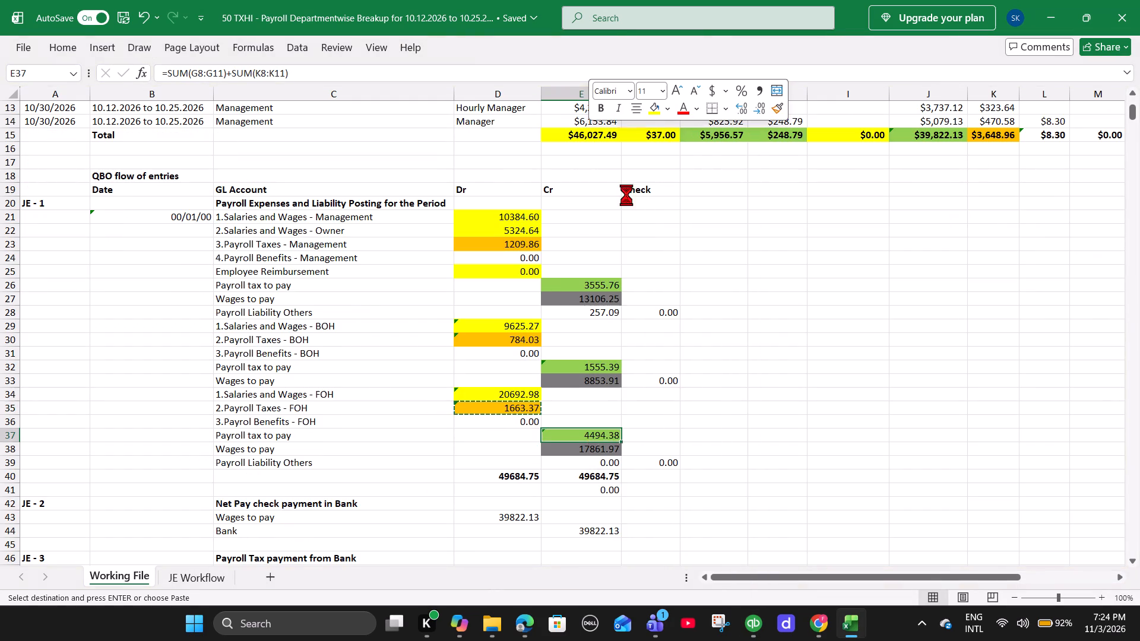
key(alt+Tab)
key(ctrl+v)
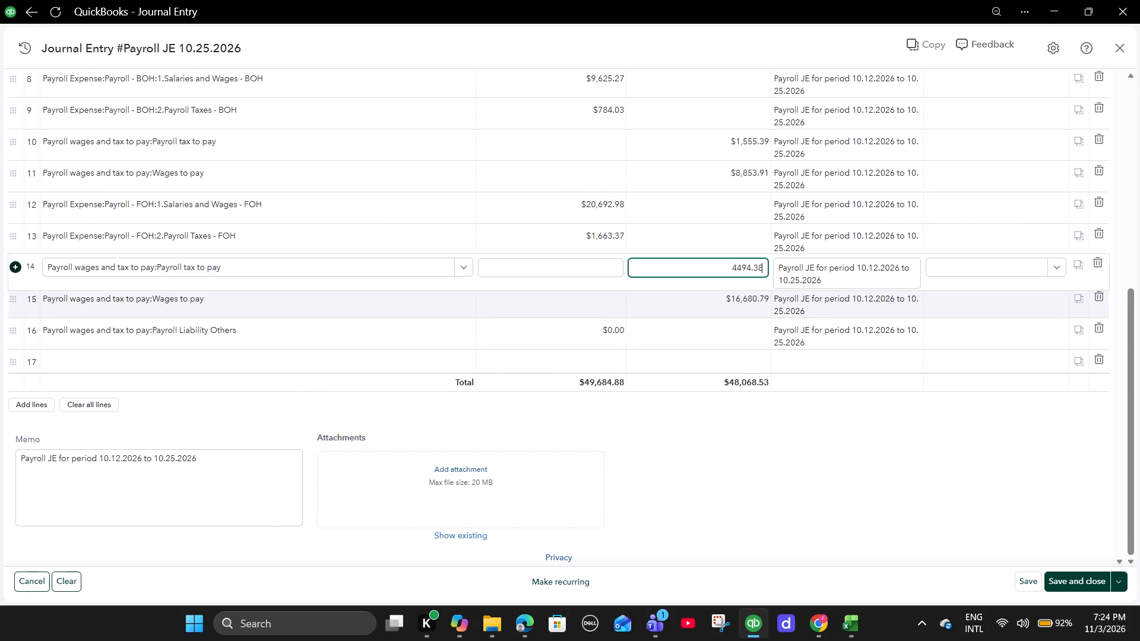
Copy the FOH Wages to pay amount, 17861.97, from the Excel payroll breakup into line 15's credit in QuickBooks.
click(745, 304)
key(alt+Tab)
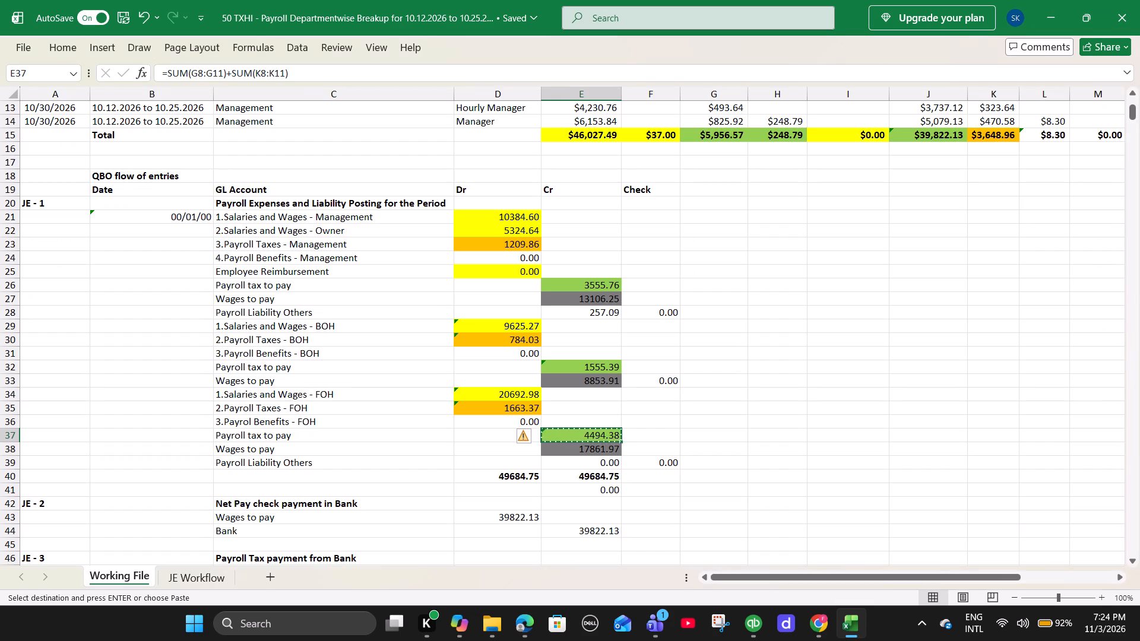
click(609, 451)
right_click(609, 451)
click(645, 182)
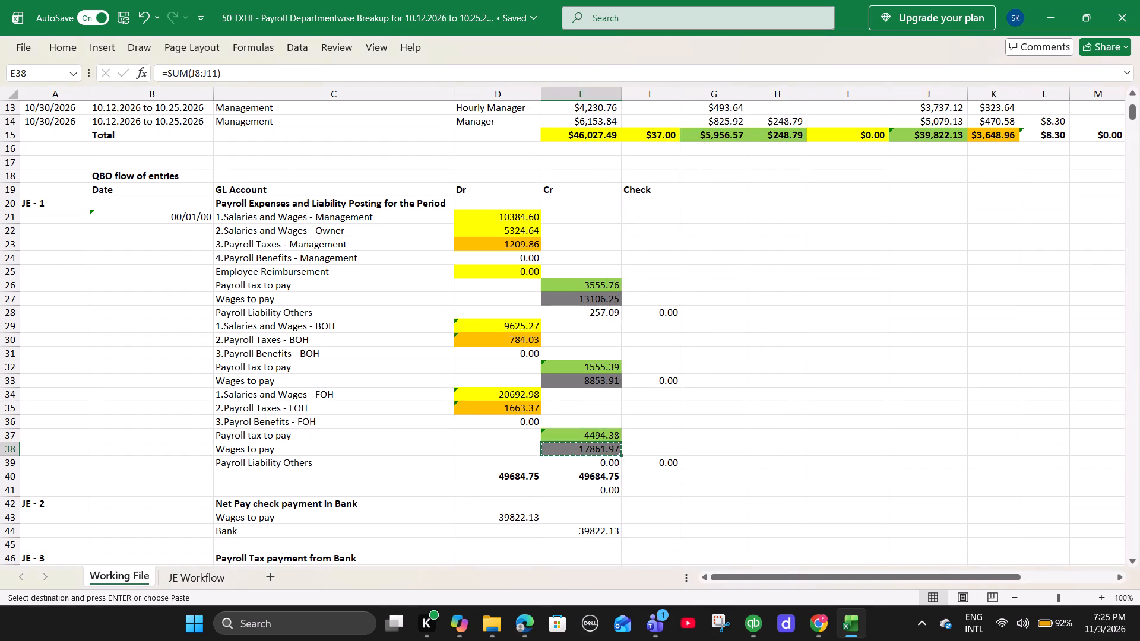
key(alt+Tab)
key(ctrl+v)
click(680, 456)
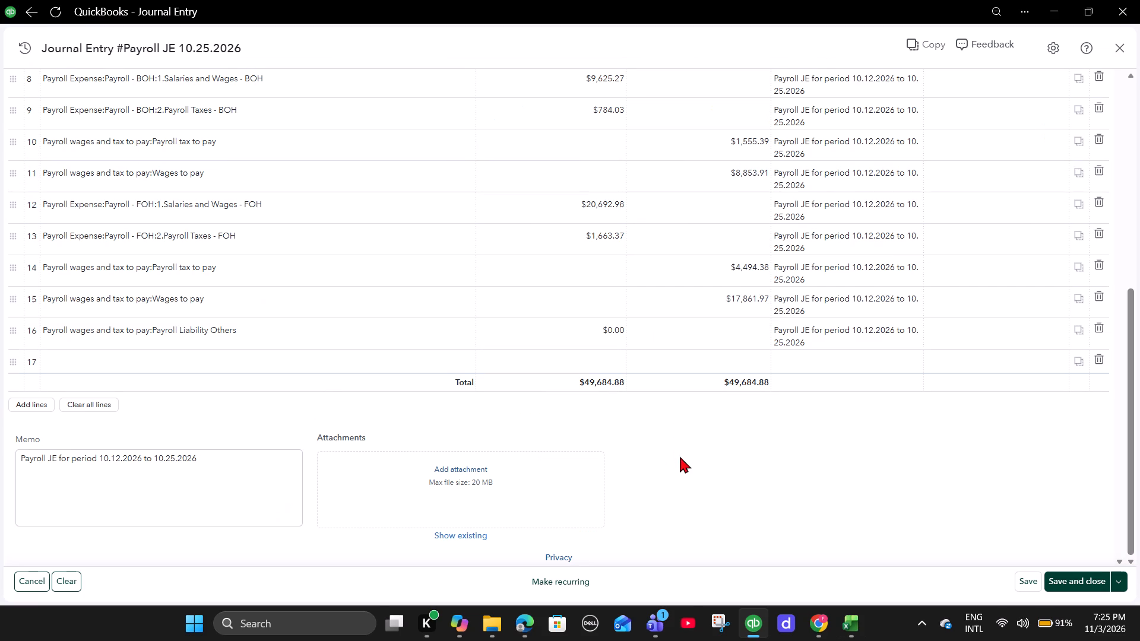
Check the journal entry against the Excel payroll breakup, and save and close the workbook.
key(alt+Tab)
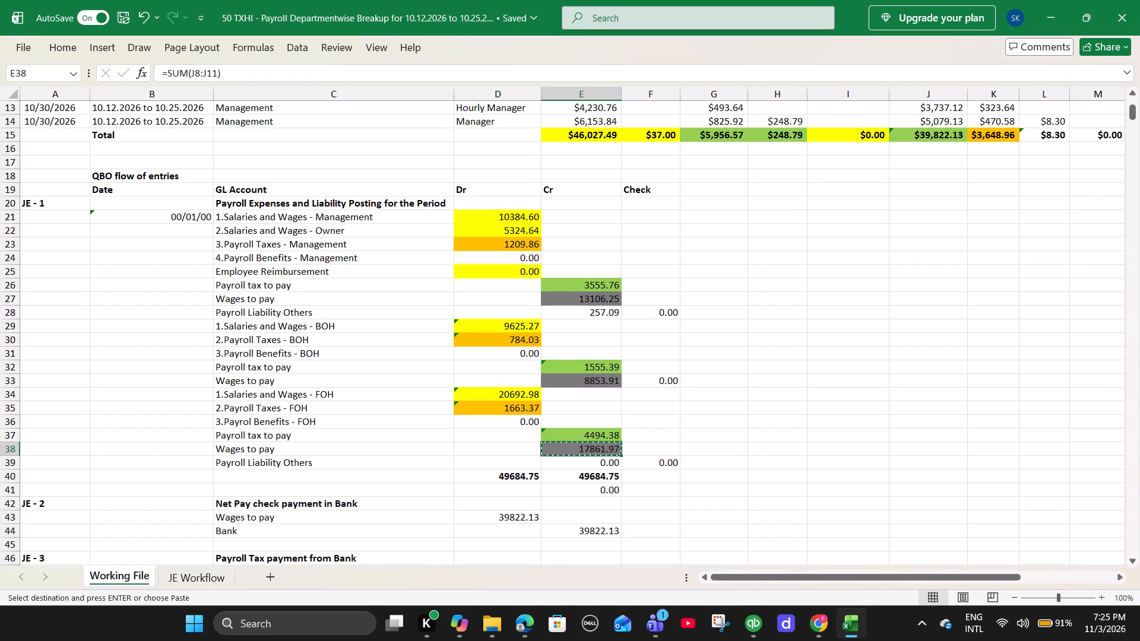
click(800, 449)
key(alt+Tab)
scroll(686, 445, down, 1)
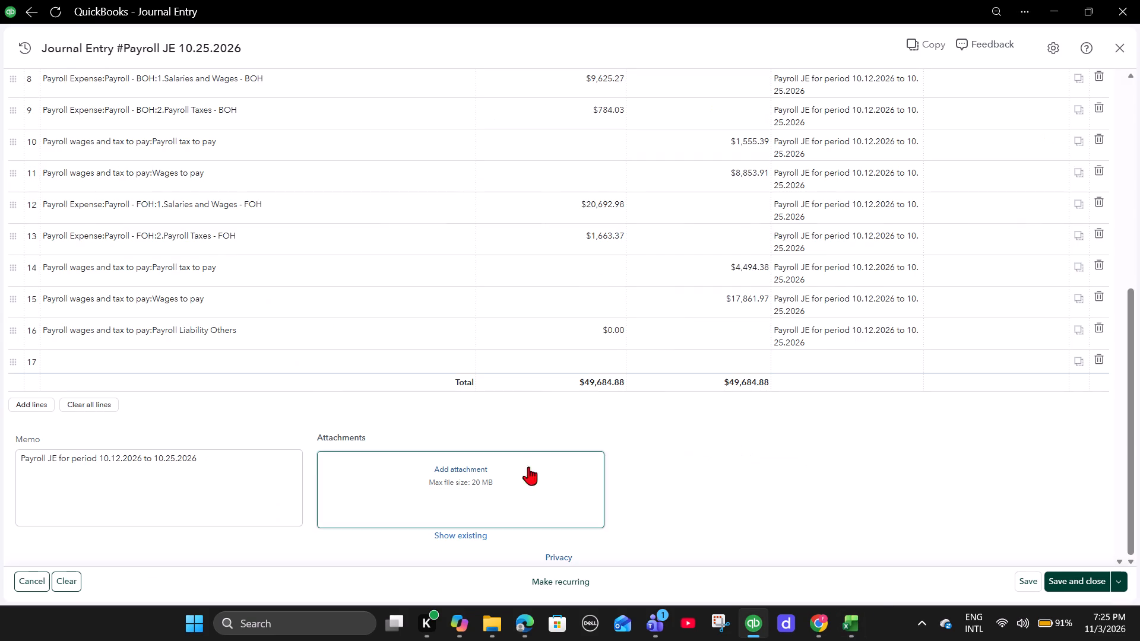
click(862, 621)
scroll(785, 361, down, 1)
scroll(785, 361, up, 5)
key(ctrl+s)
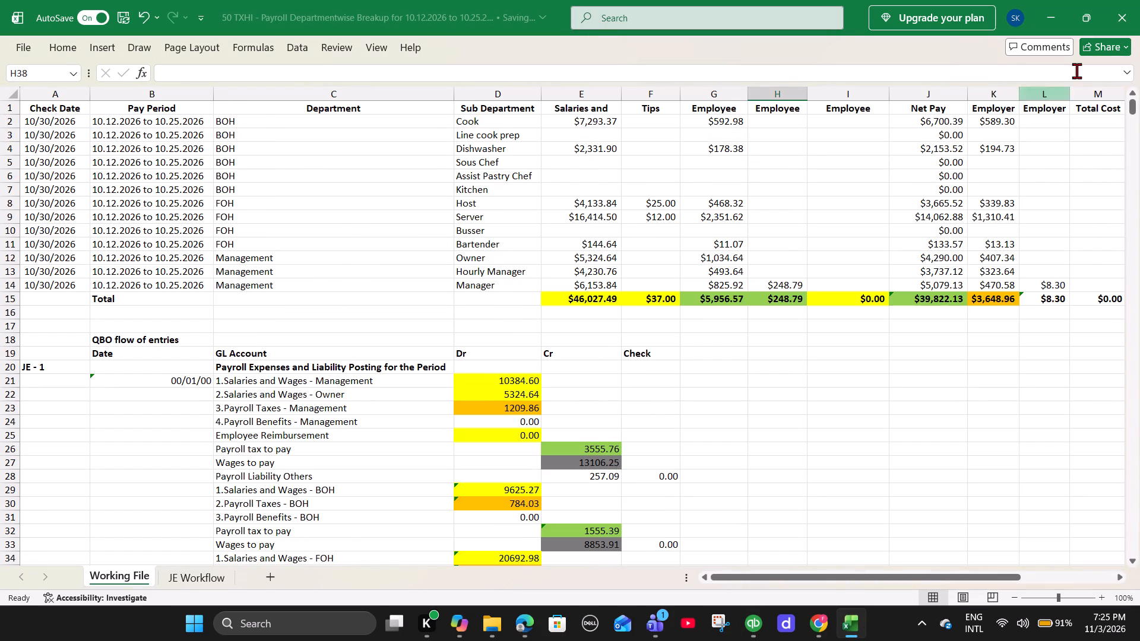
click(1139, 0)
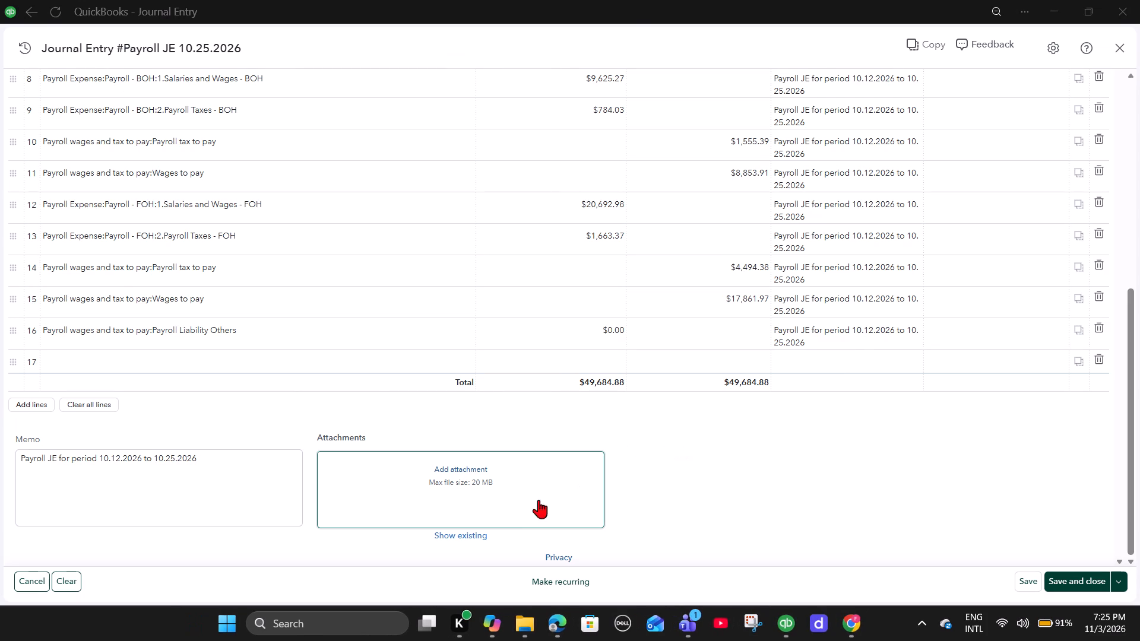
Attach the Desktop workbook 50 TXHI - Payroll Departmentwise Breakup for 10.12.2026 to 10.25.2026.xlsx to the journal entry.
click(473, 467)
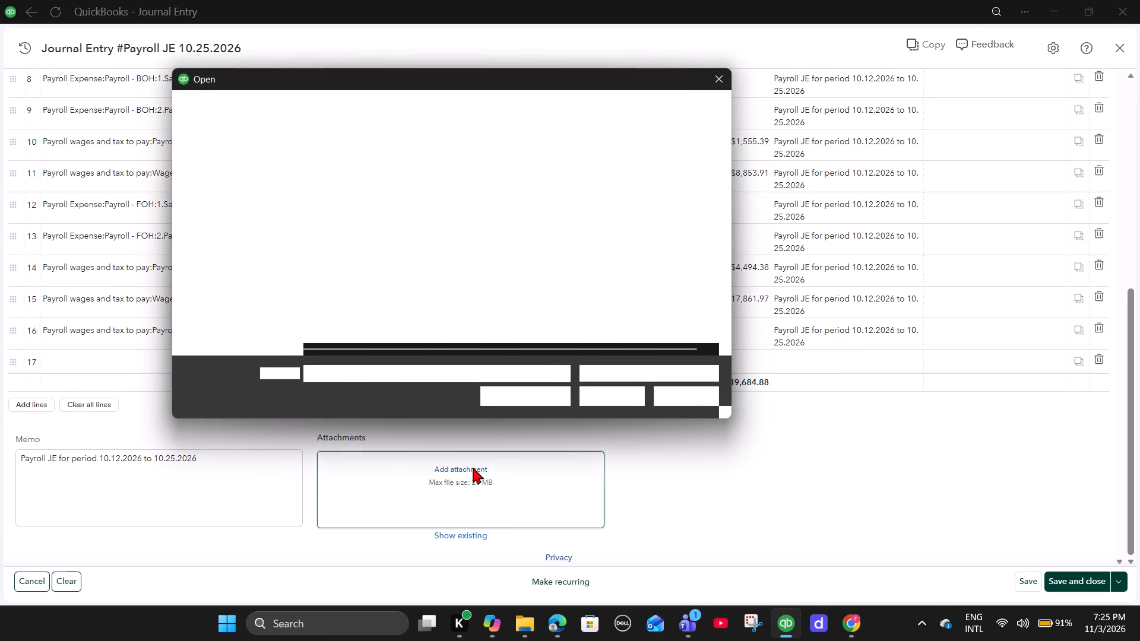
scroll(237, 259, up, 5)
click(237, 259)
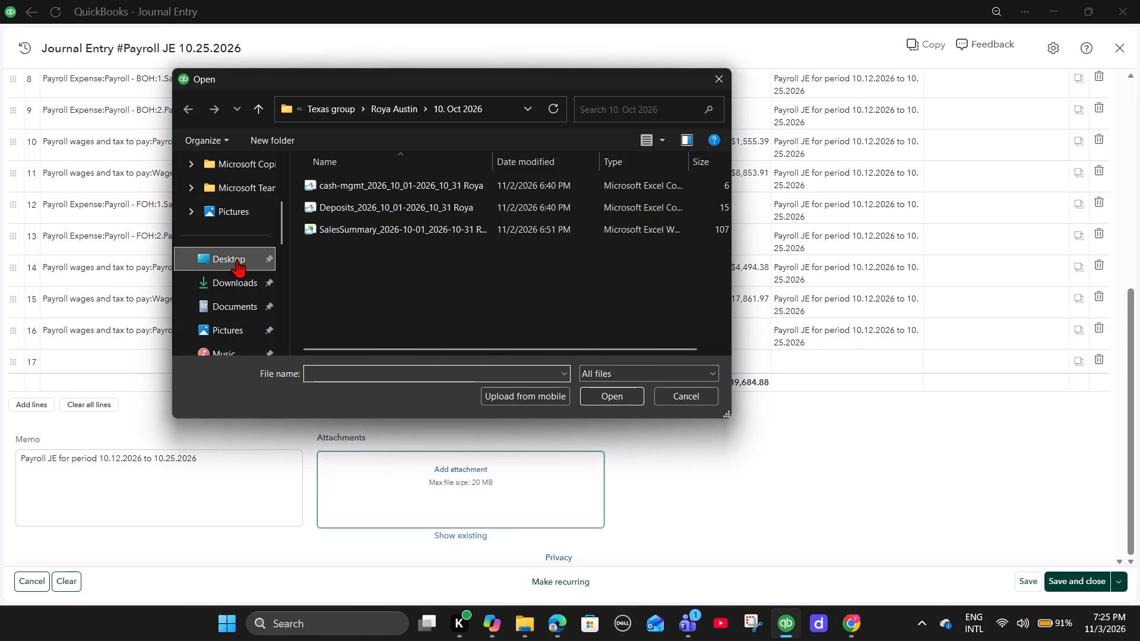
scroll(394, 298, down, 1)
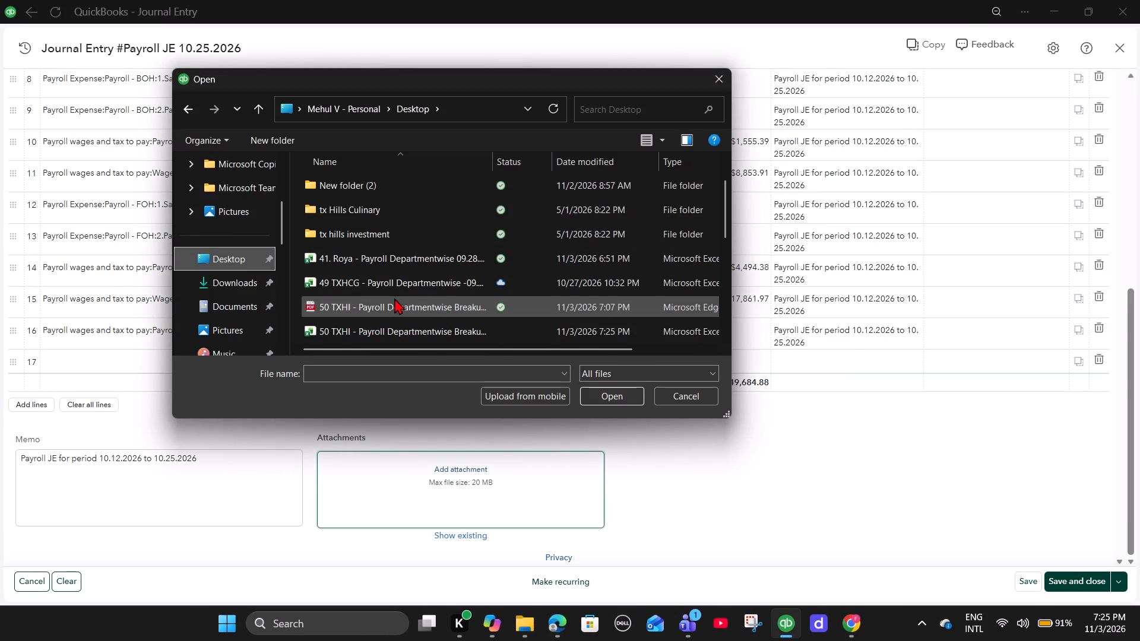
scroll(368, 290, down, 1)
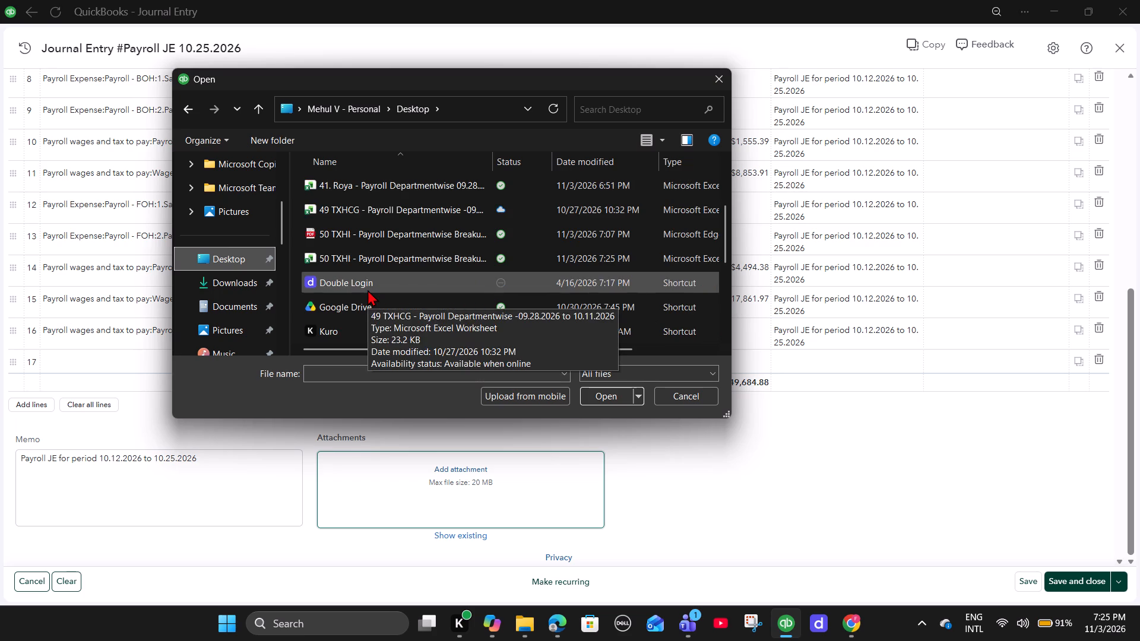
click(360, 265)
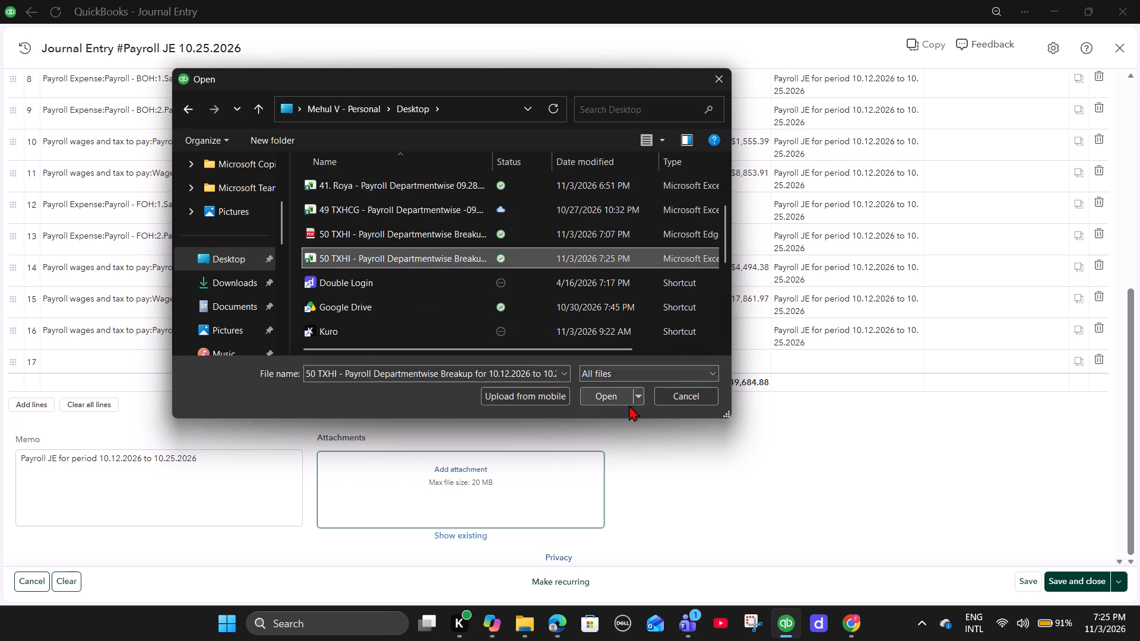
click(603, 396)
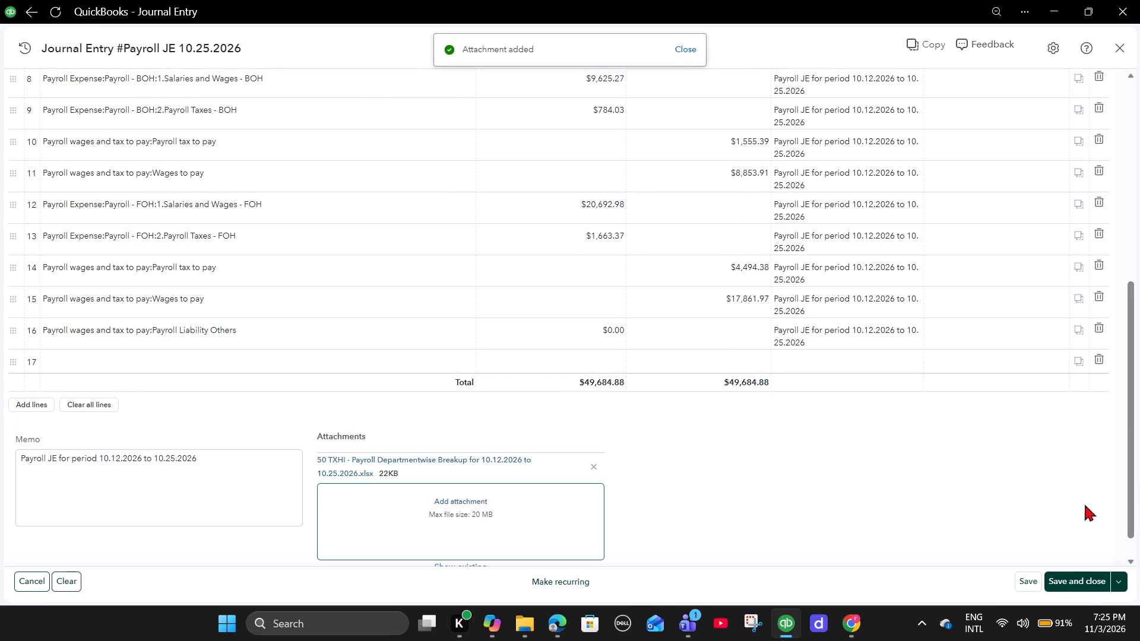
Save and close the journal entry Payroll JE 10.25.2026.
click(1079, 586)
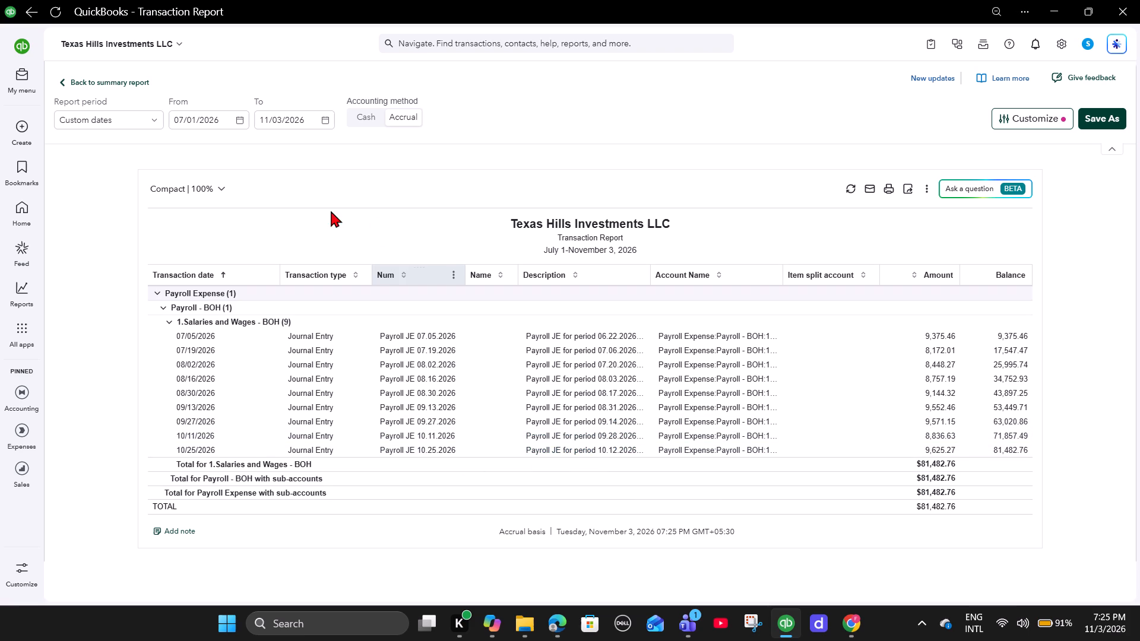
scroll(581, 183, down, 5)
scroll(581, 183, up, 4)
scroll(581, 183, down, 3)
Upload the Desktop PDF and workbook 50 TXHI - Payroll Departmentwise Breakup for 10.12.2026 to 10.25.2026 to the Texas hills Investments folder in Google Drive.
click(859, 627)
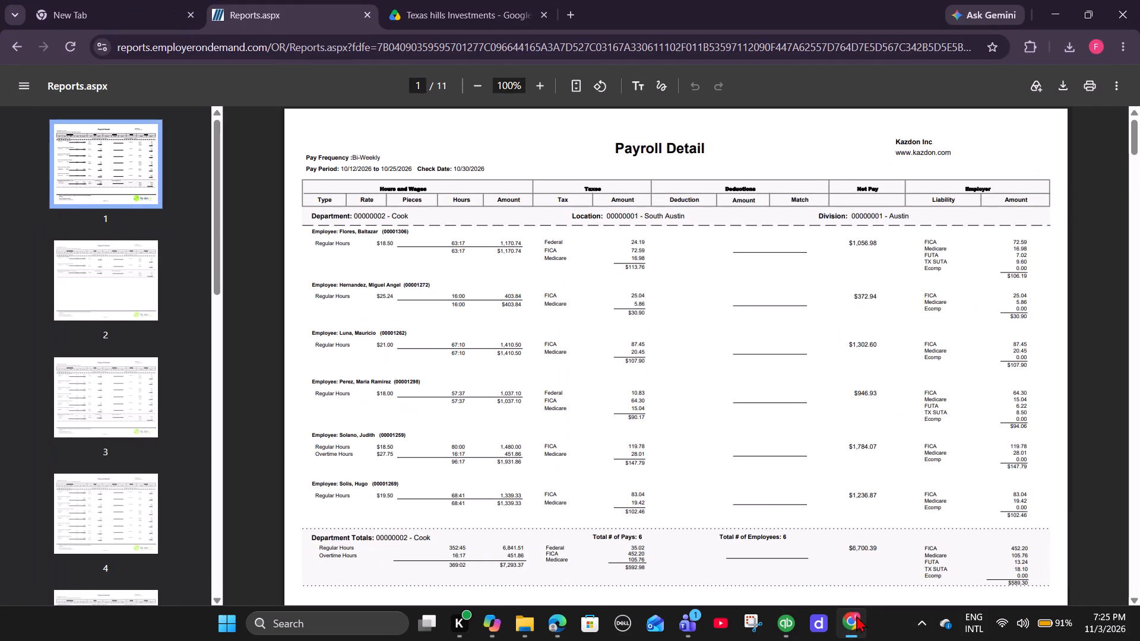
click(459, 5)
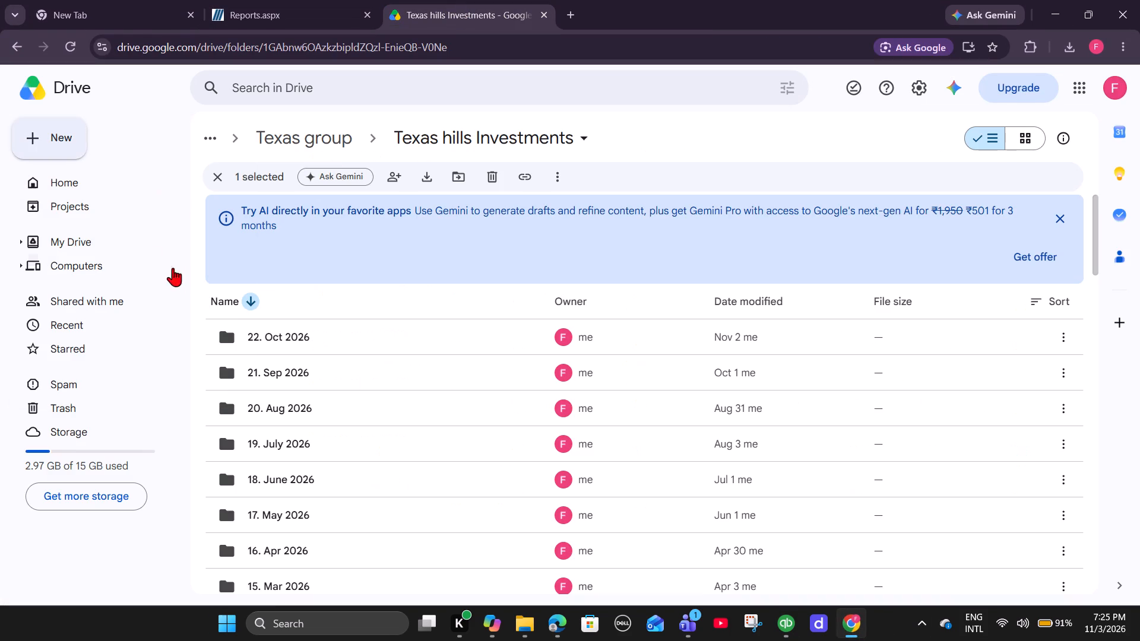
click(71, 137)
click(75, 164)
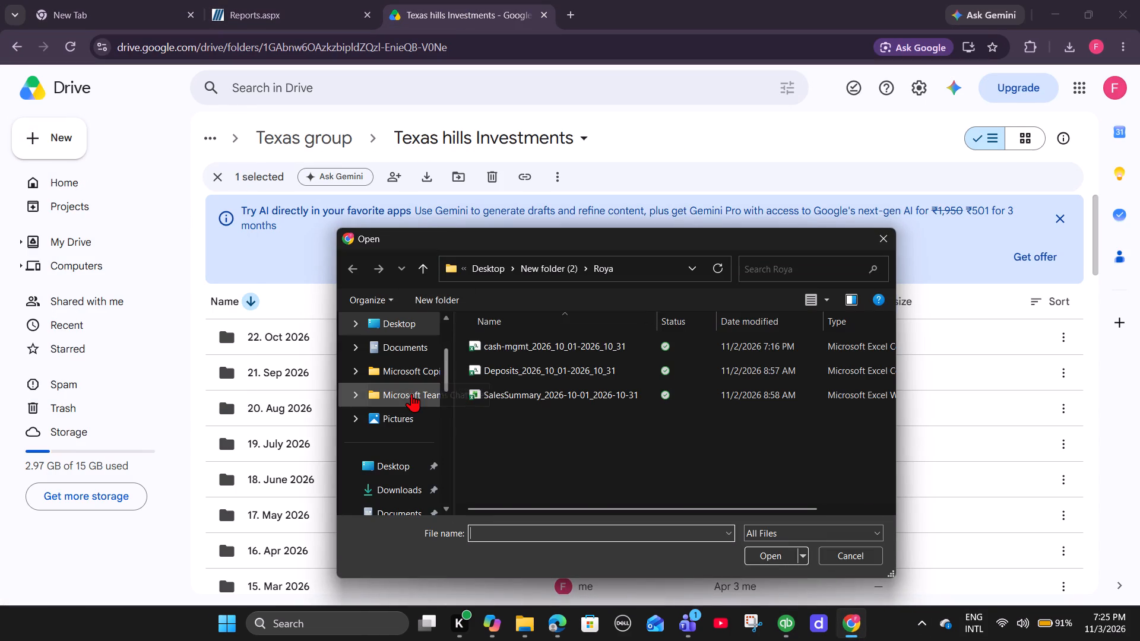
click(400, 323)
scroll(536, 403, down, 1)
click(535, 459)
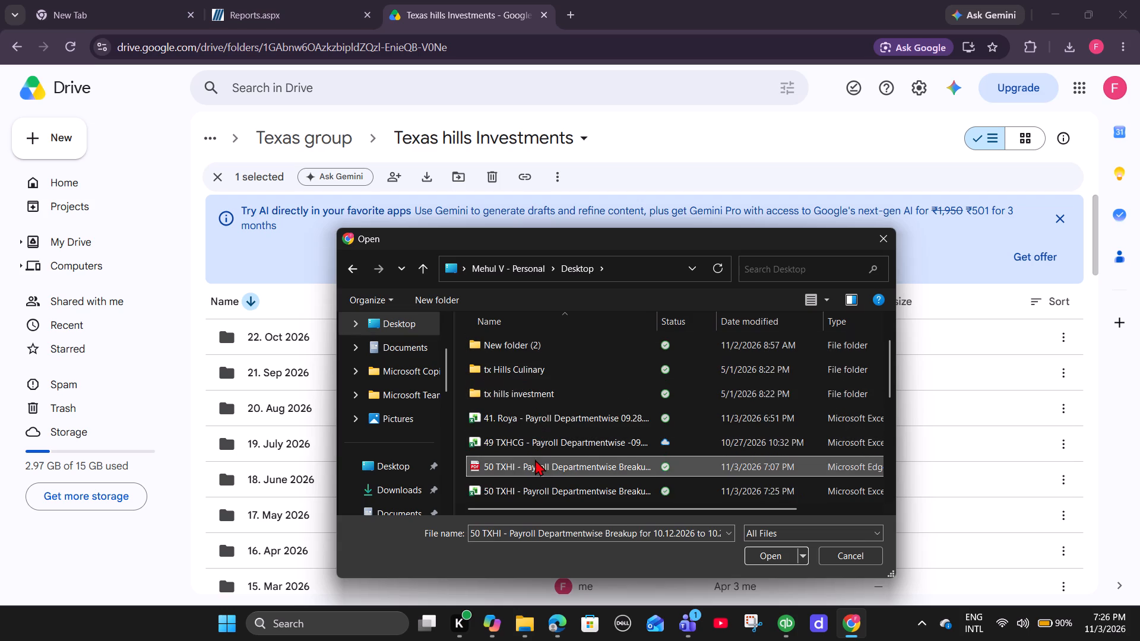
ctrl+click(539, 488)
click(769, 558)
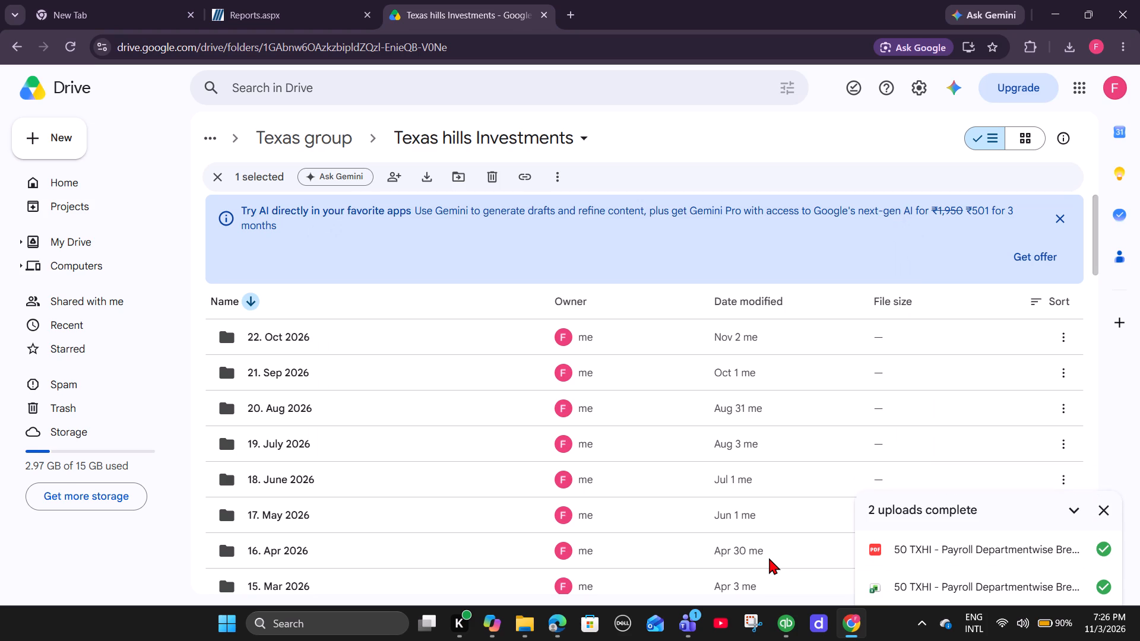
click(1110, 504)
Check the Texas hills Investments folder's file list for the two uploaded 50 TXHI payroll files.
scroll(461, 388, down, 5)
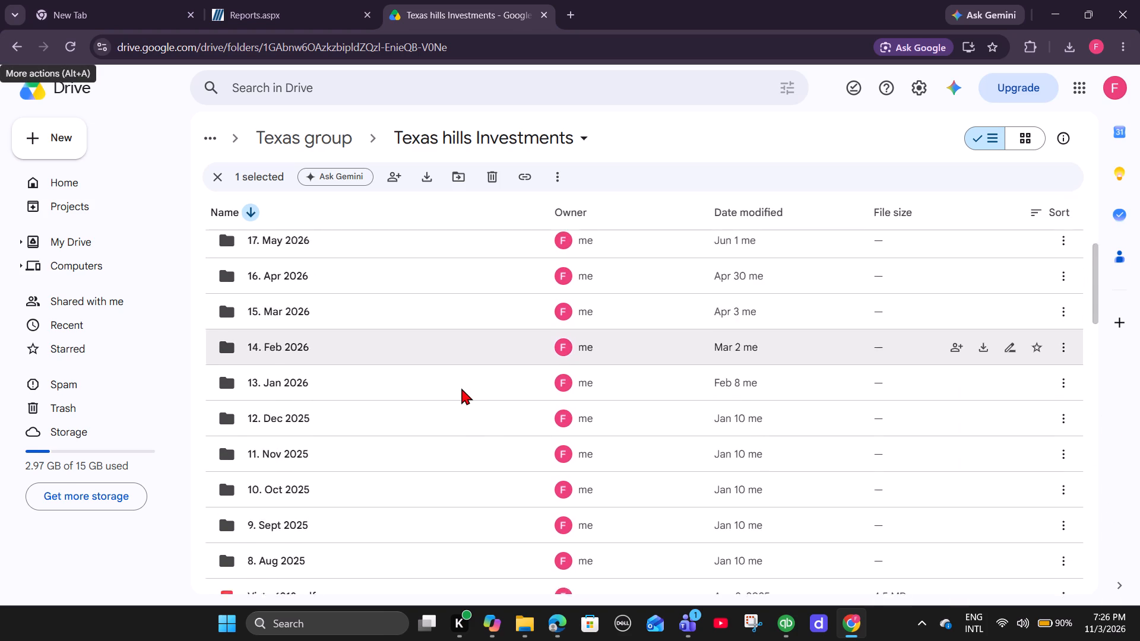
scroll(461, 388, down, 4)
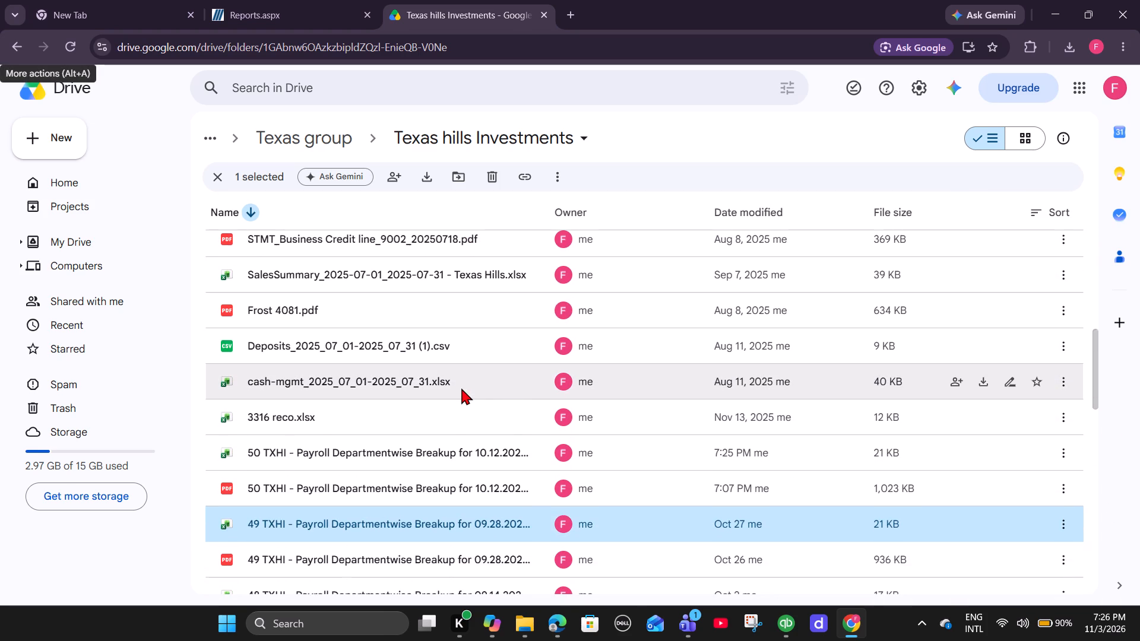
scroll(461, 388, down, 1)
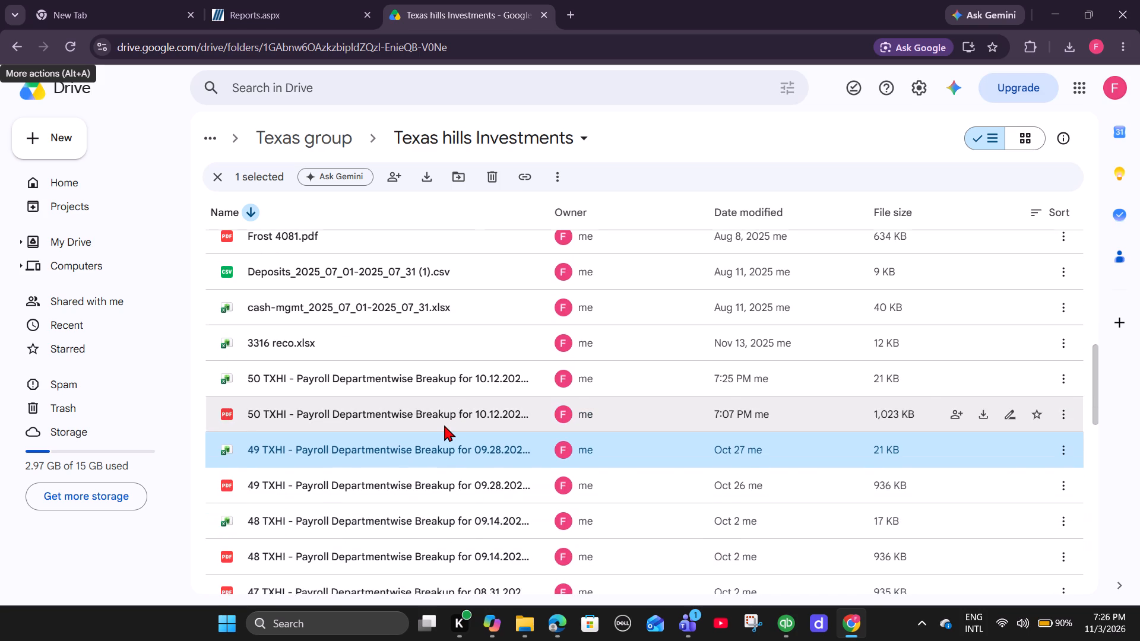
scroll(444, 425, up, 14)
scroll(444, 425, down, 10)
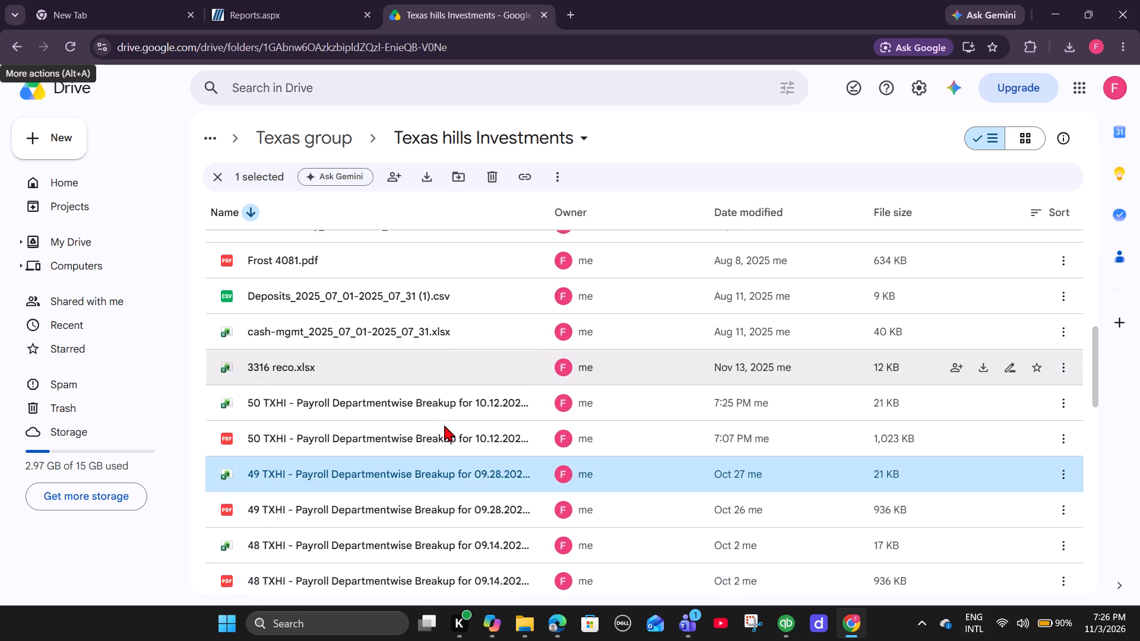
scroll(483, 441, up, 5)
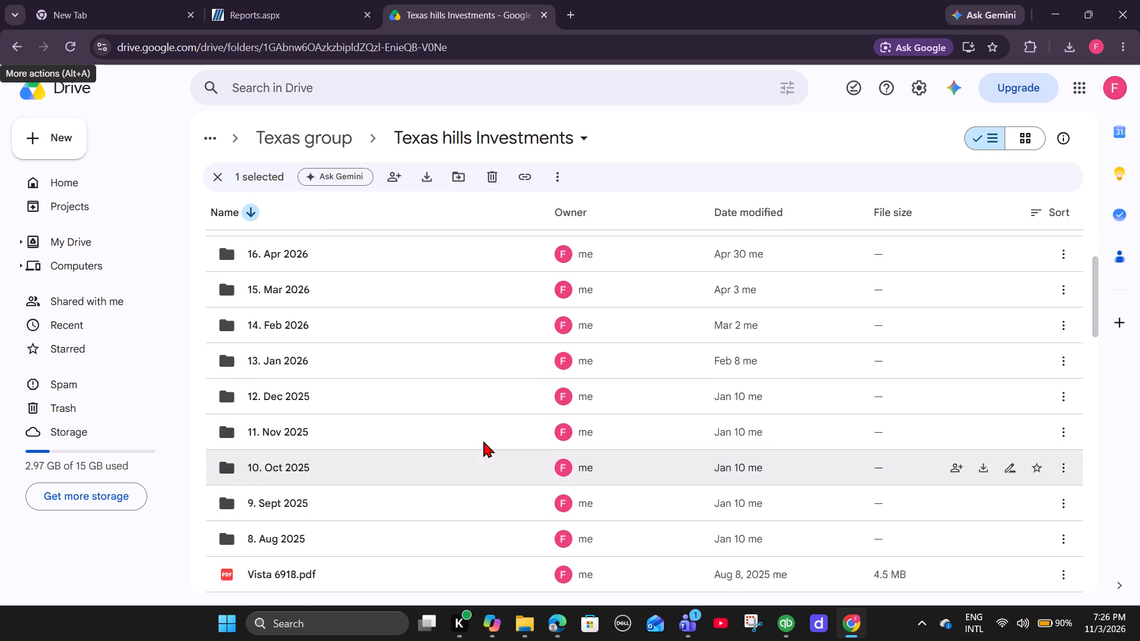
scroll(483, 441, up, 15)
Open the Texas culinary group folder inside Texas group in Google Drive.
click(277, 128)
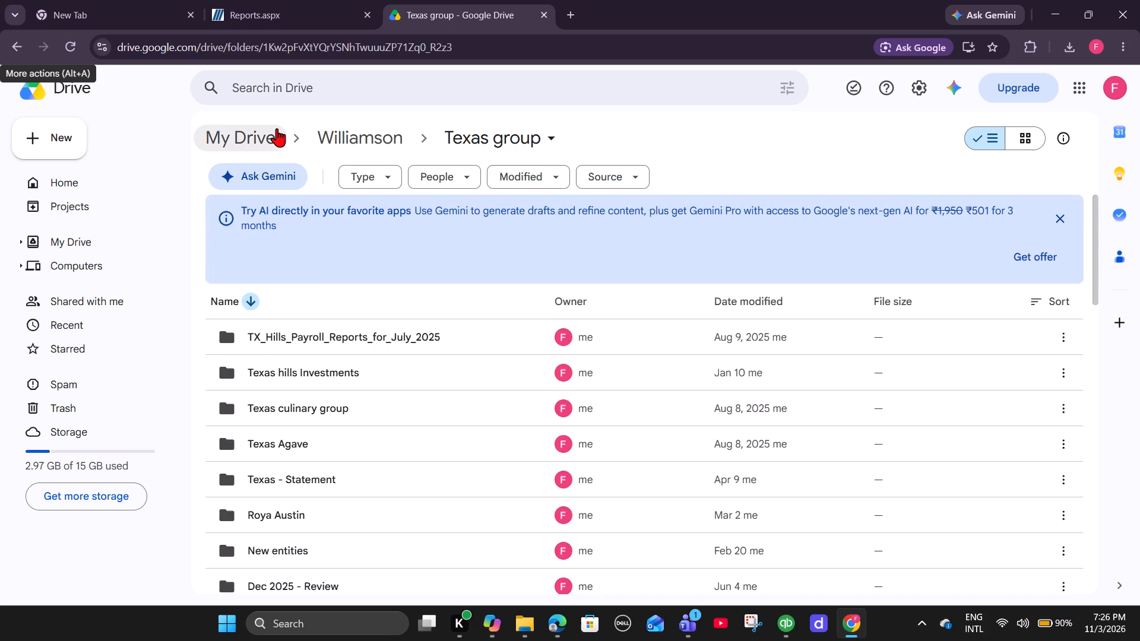
double_click(313, 404)
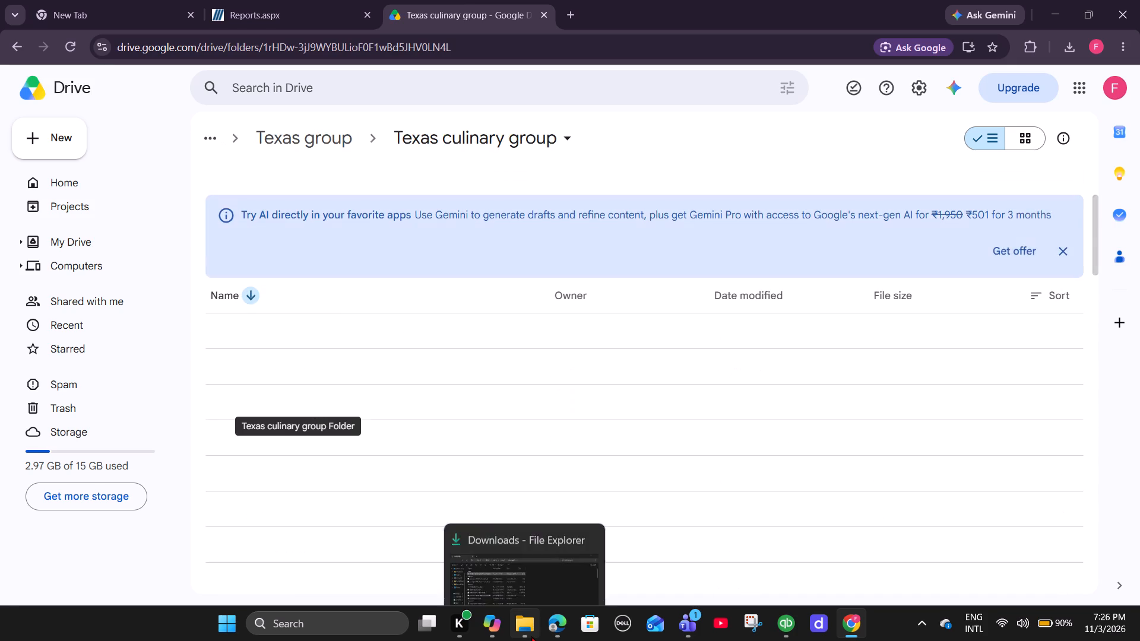
Permanently delete the four payroll files from the Desktop folder: the 41. Roya and 49 TXHCG workbooks and the 50 TXHI PDF and workbook.
click(531, 636)
click(74, 166)
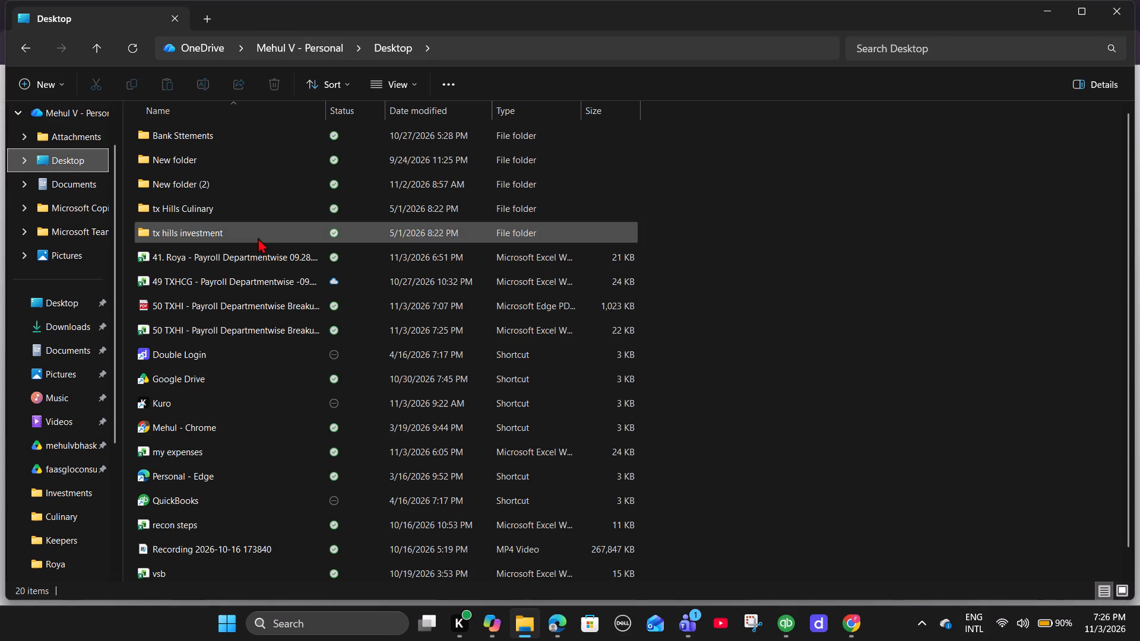
click(253, 263)
ctrl+click(250, 281)
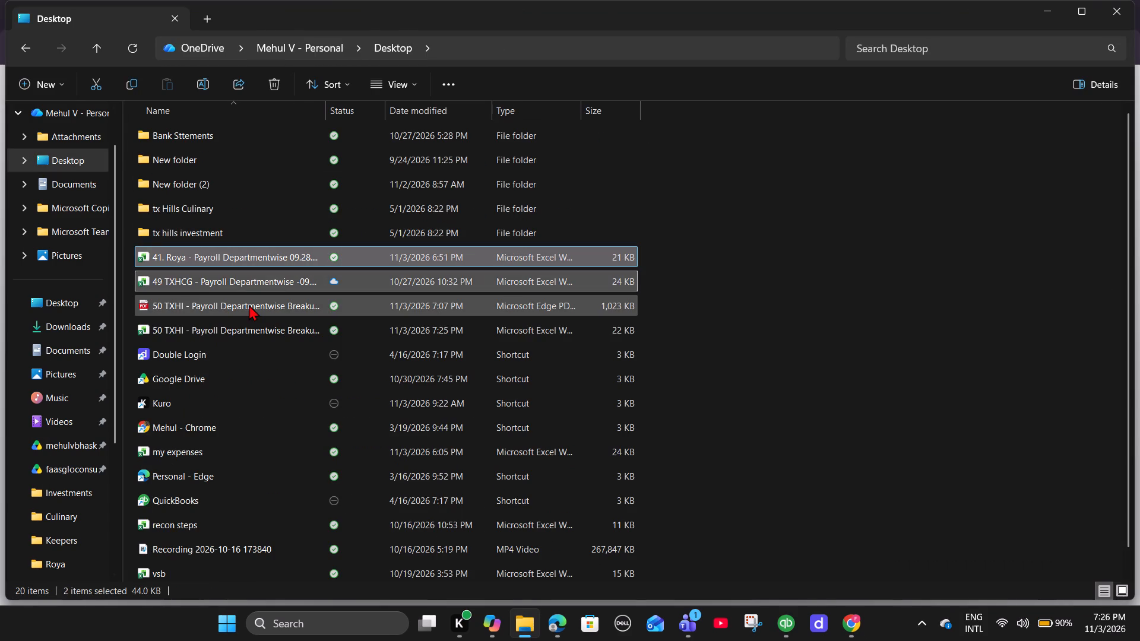
ctrl+click(249, 304)
ctrl+click(249, 328)
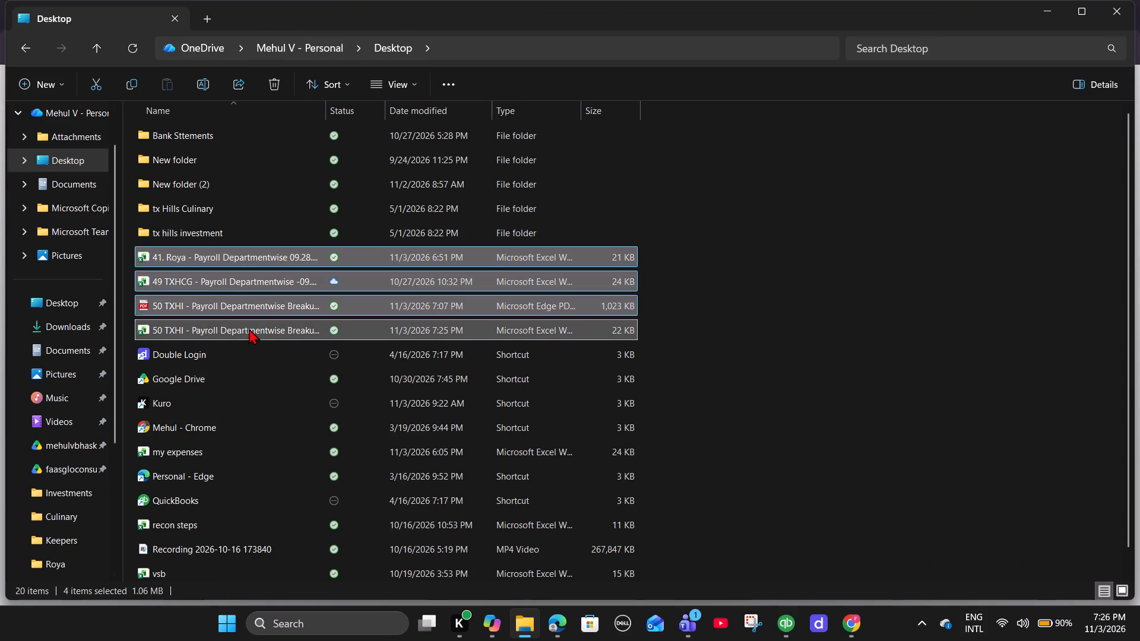
key(shift+Delete)
key(Return)
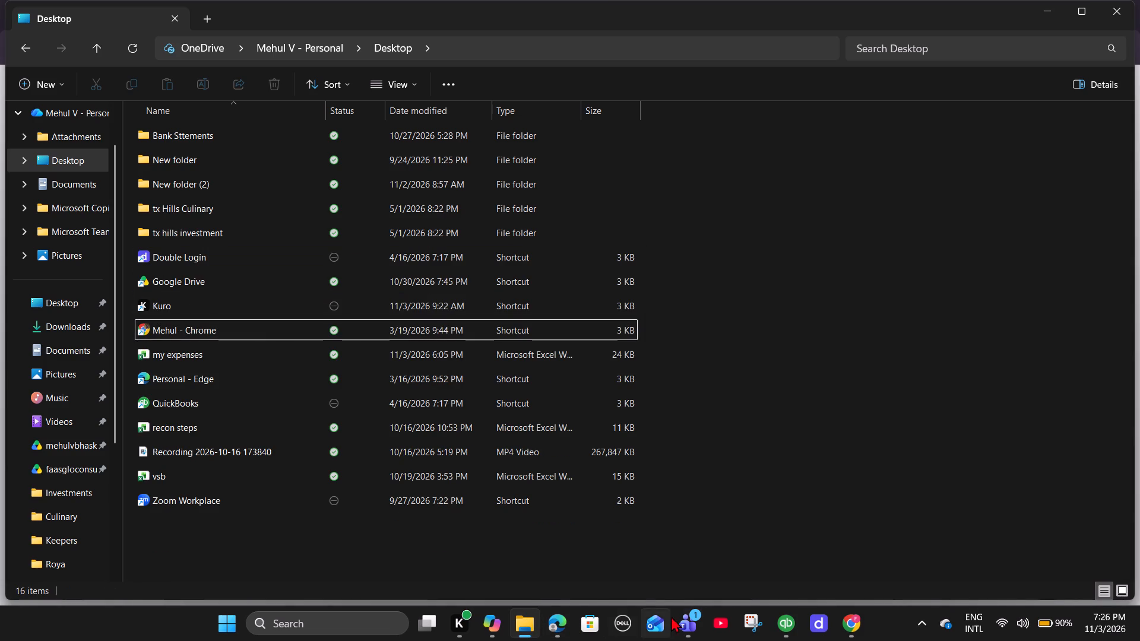
Open 005-PayrollDetailReportByStructurePBByDept.pdf for Texas Hills Culinary Group LLC from the 10-30-2026 documents on Employer OnDemand.
click(853, 623)
click(319, 0)
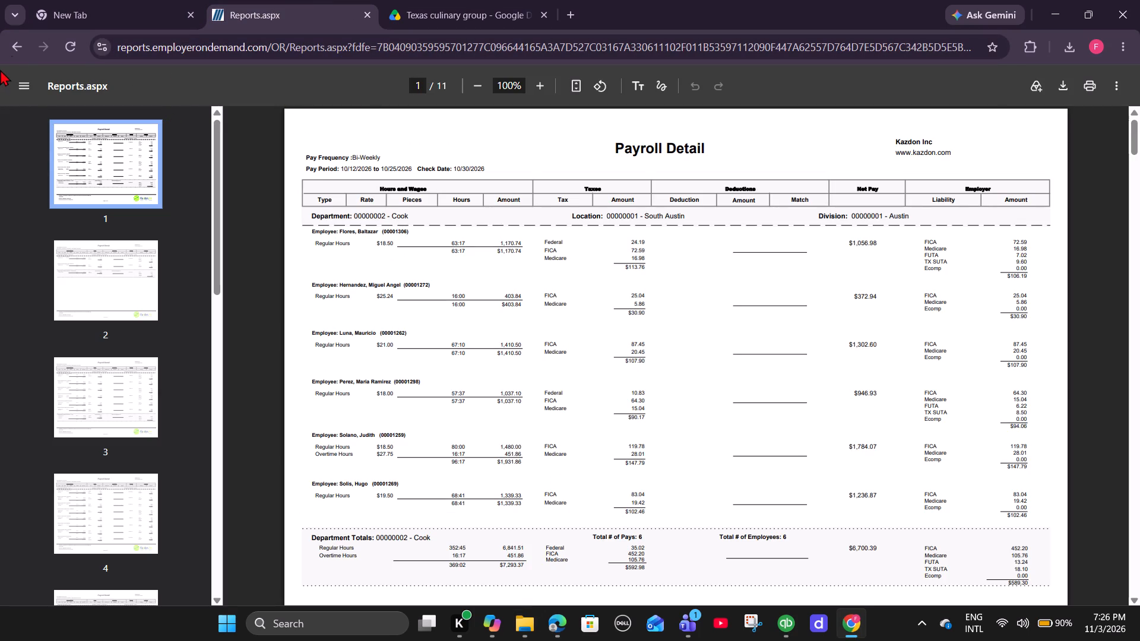
click(12, 46)
click(12, 46)
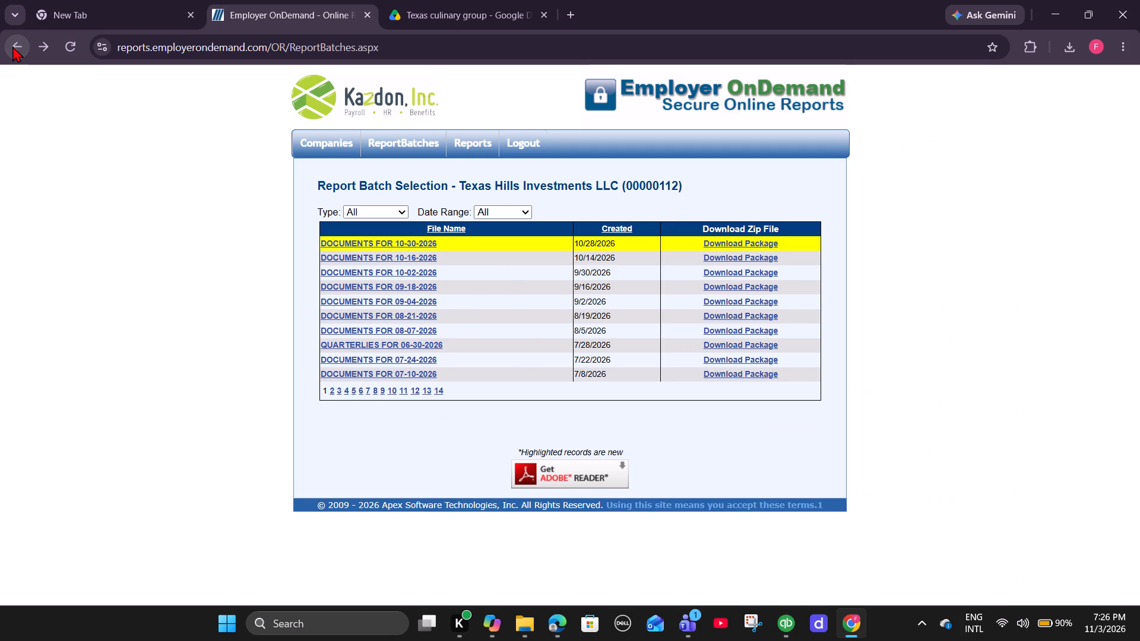
click(12, 46)
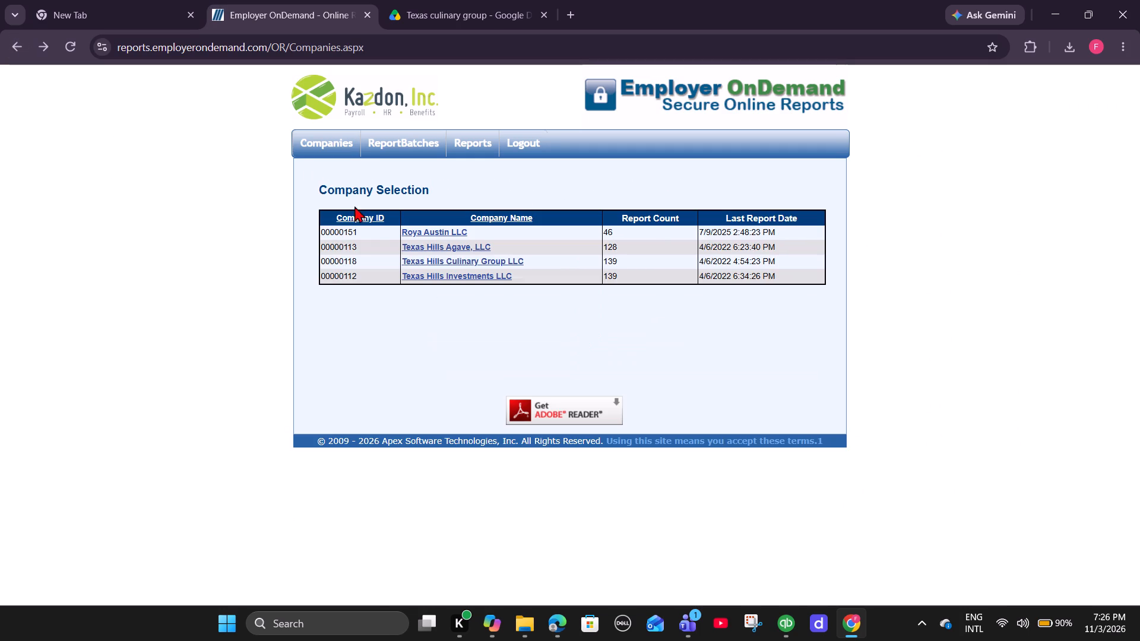
click(448, 261)
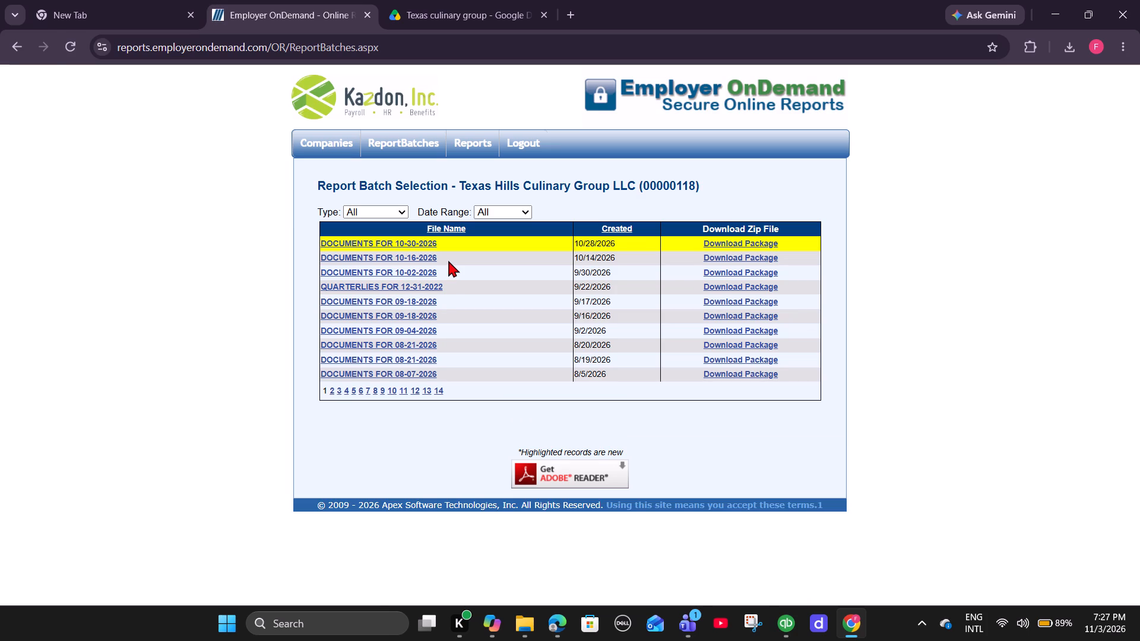
click(420, 242)
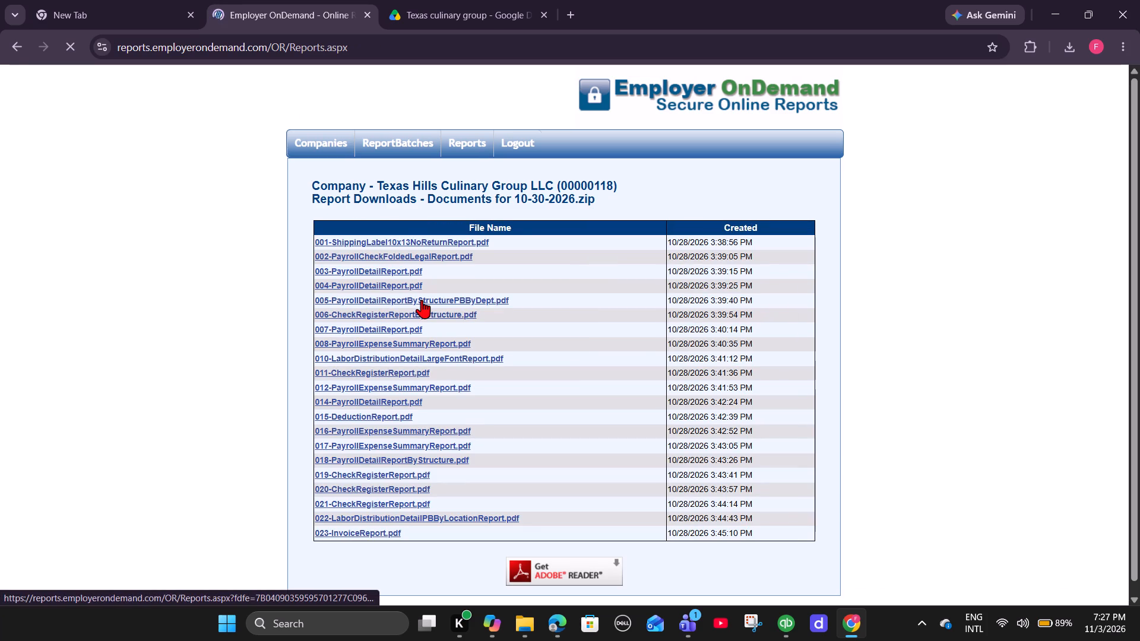
click(422, 300)
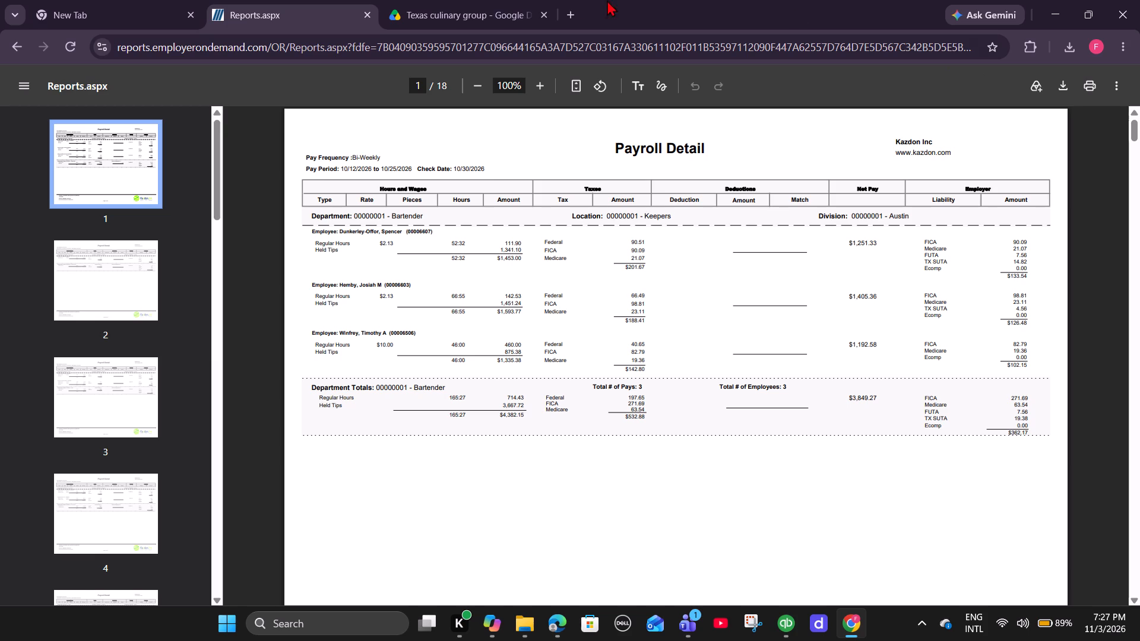
Download the workbook 49 TXHCG - Payroll Departmentwise -09.28.2026 to 10.11.2026 from the Texas culinary group folder in Google Drive.
click(474, 14)
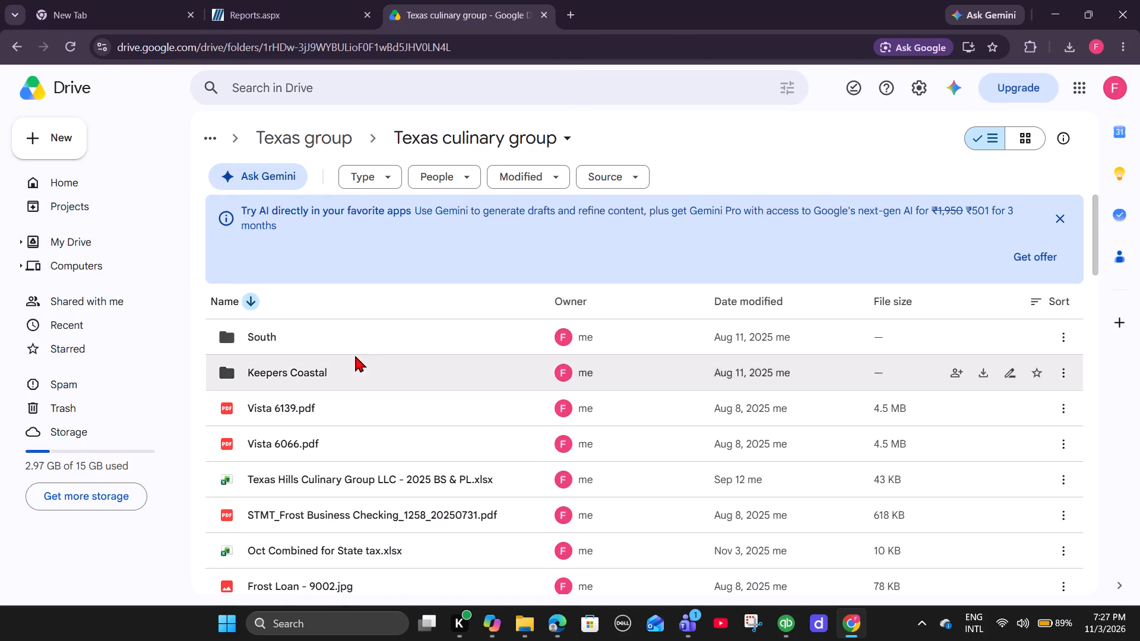
scroll(355, 356, down, 6)
scroll(355, 356, up, 2)
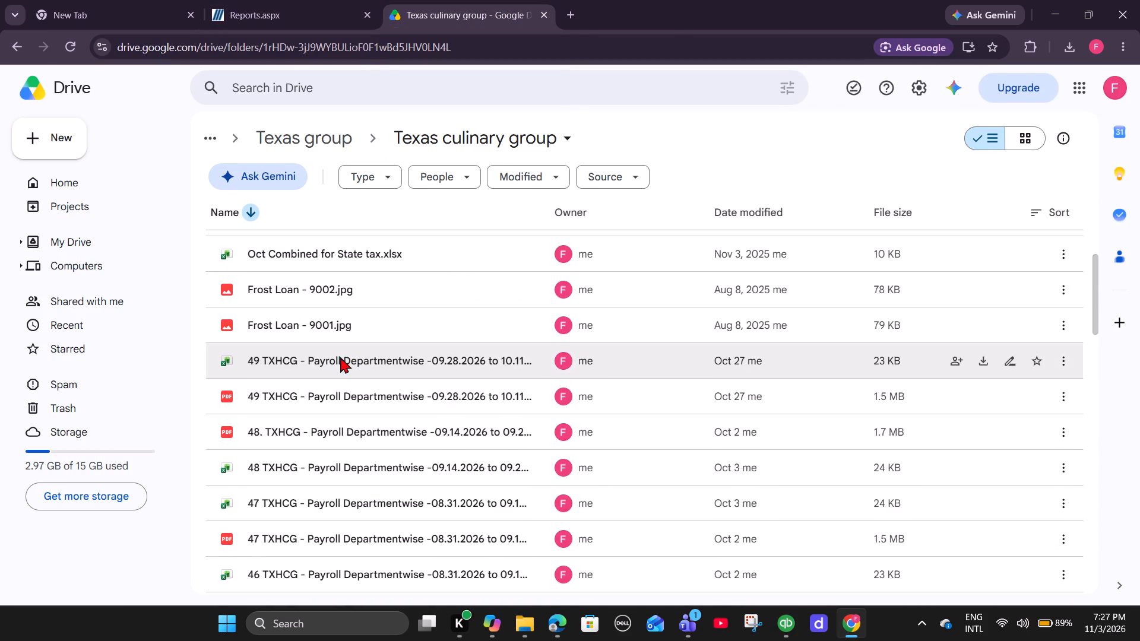
click(1064, 358)
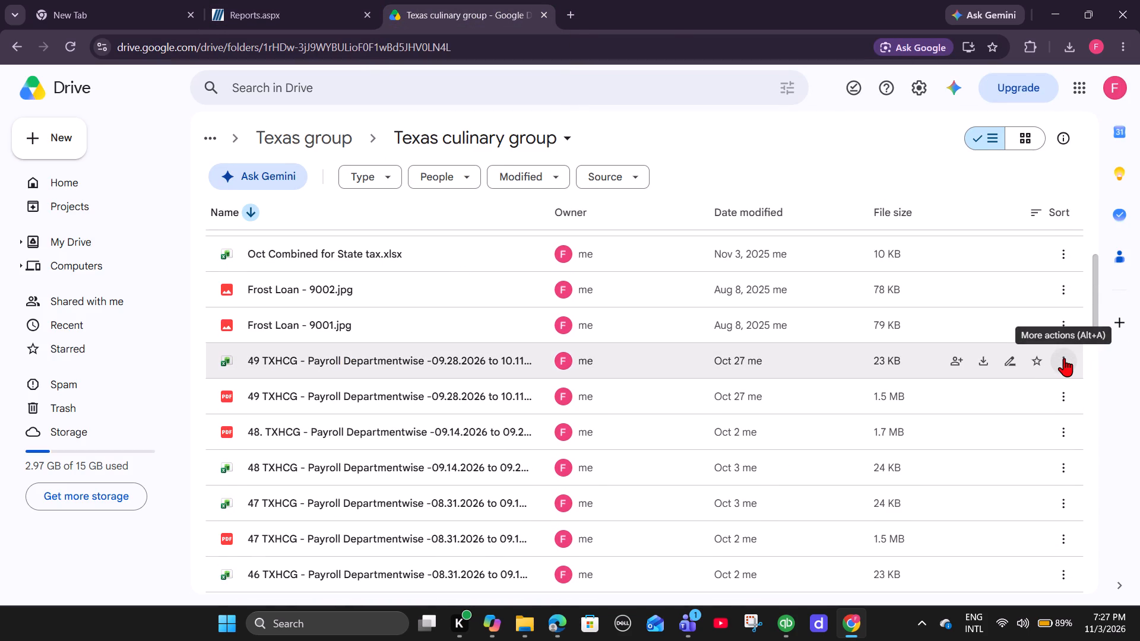
click(891, 132)
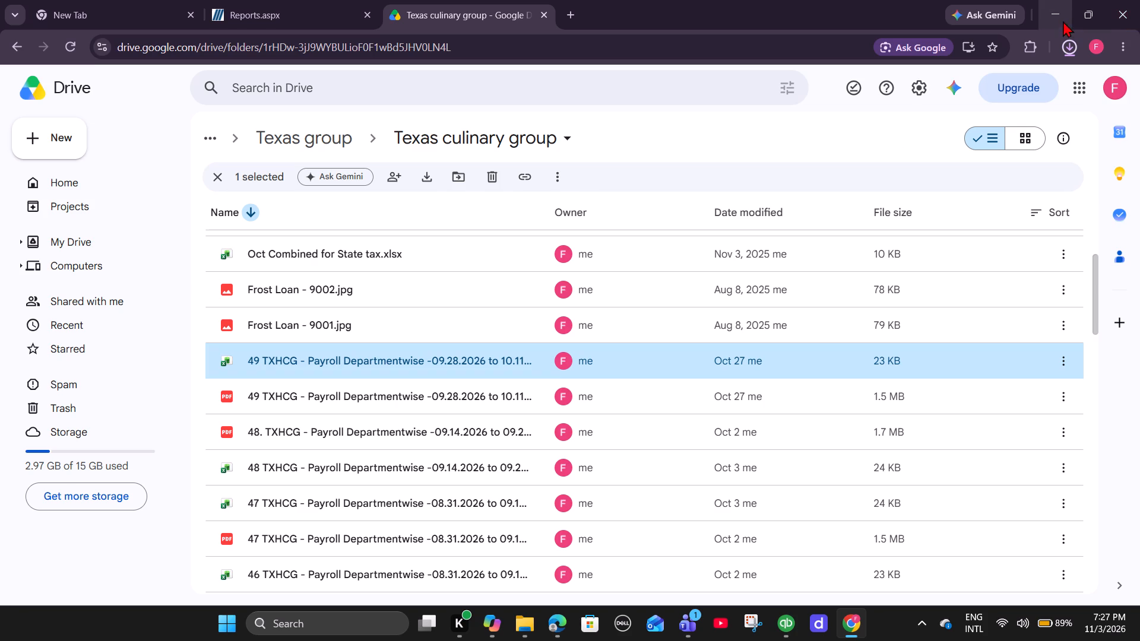
click(1068, 43)
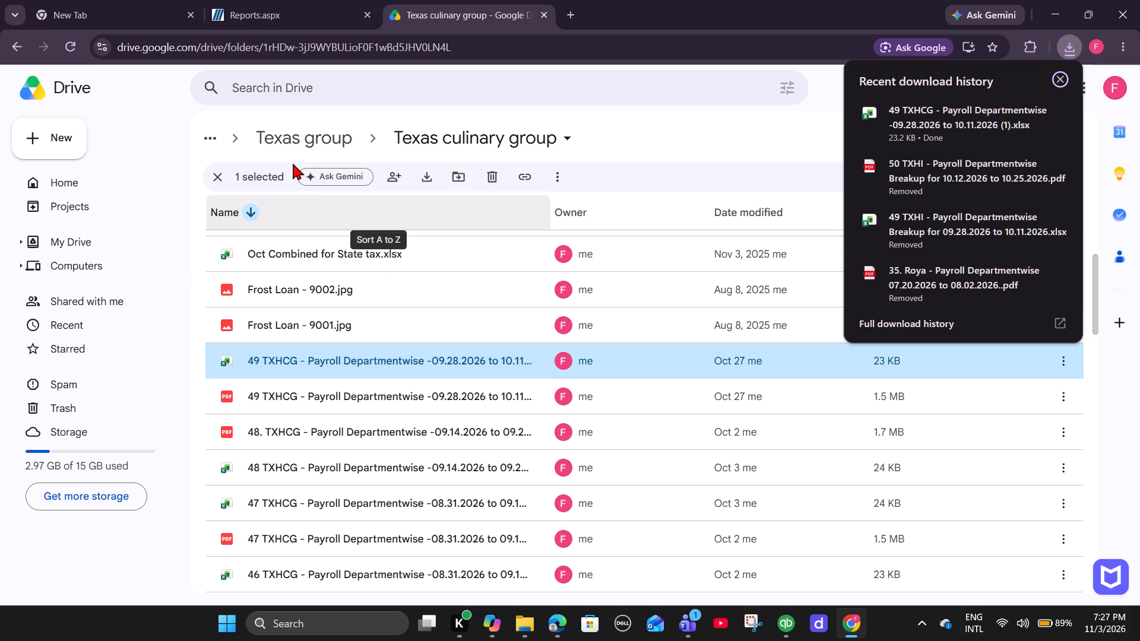
Copy the file name of the 50 TXHI payroll breakup workbook for 10.12.2026 to 10.25.2026 in the Texas hills Investments folder.
click(297, 145)
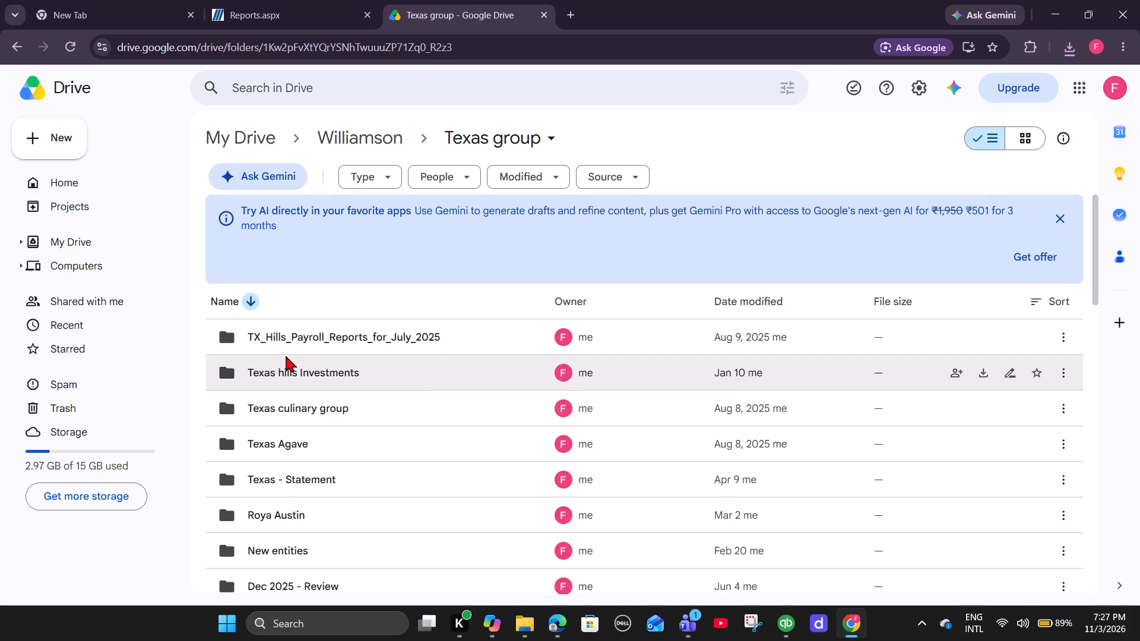
double_click(287, 372)
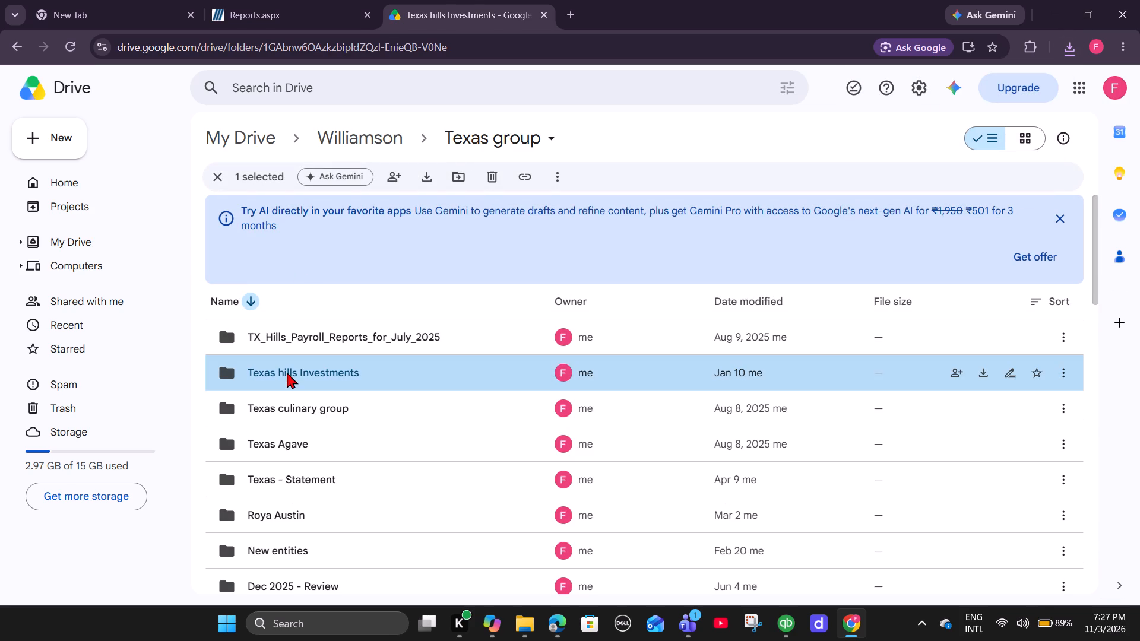
scroll(287, 372, down, 4)
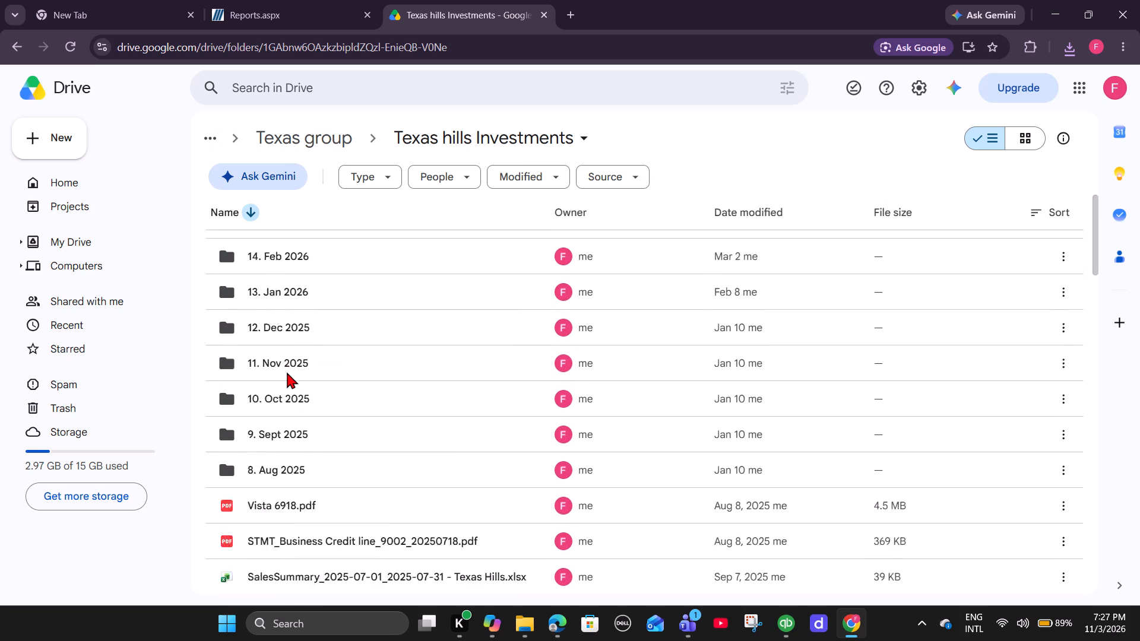
scroll(287, 372, down, 5)
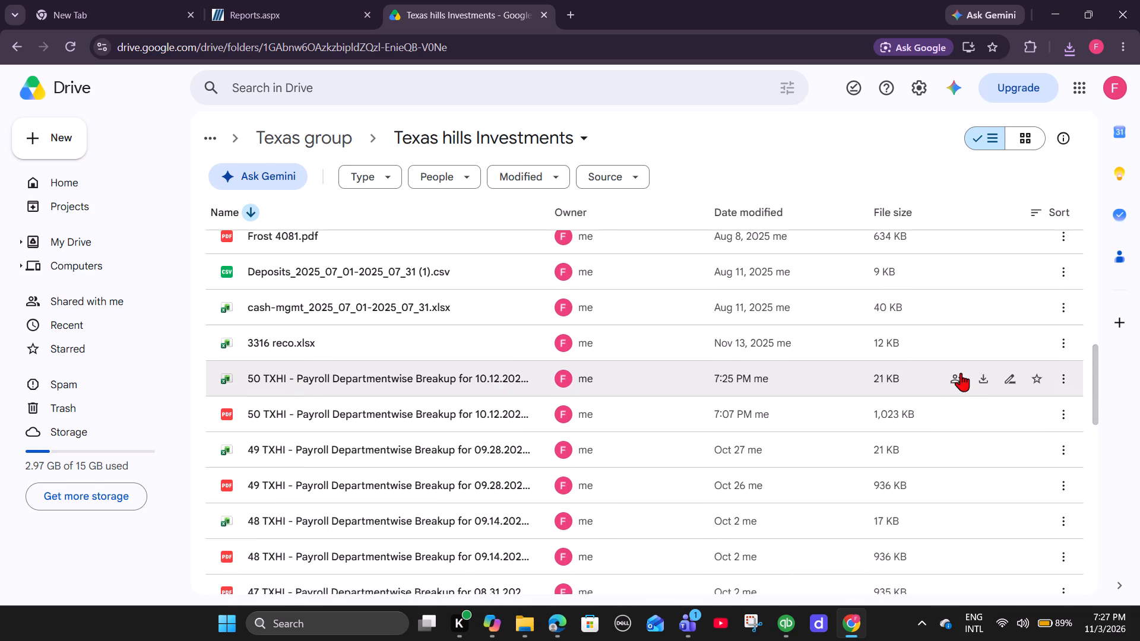
click(1064, 376)
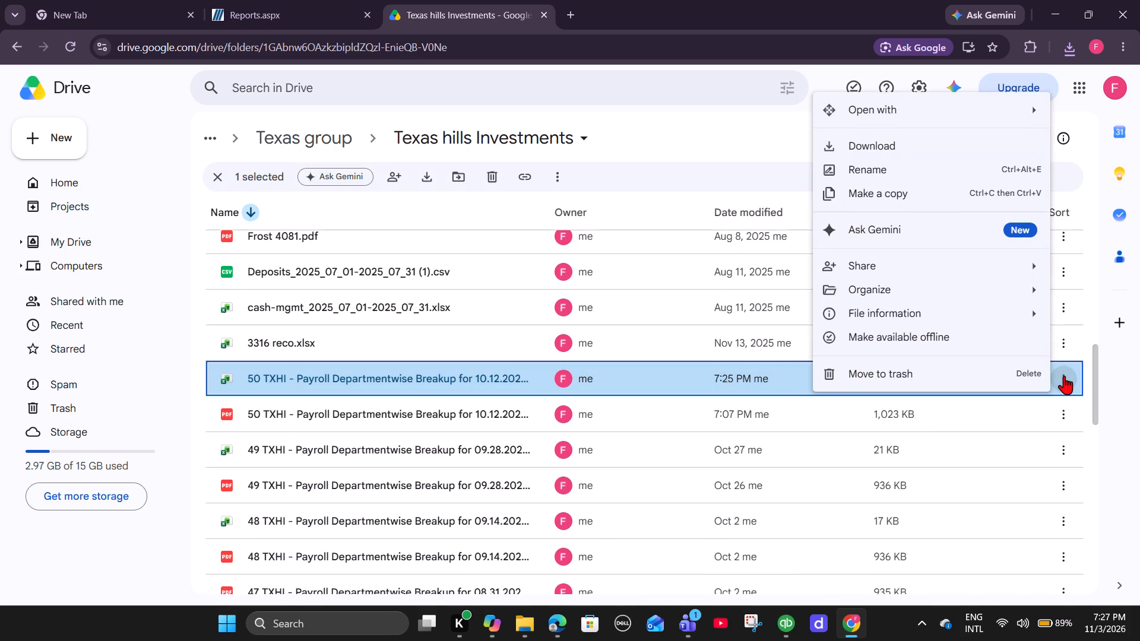
click(882, 171)
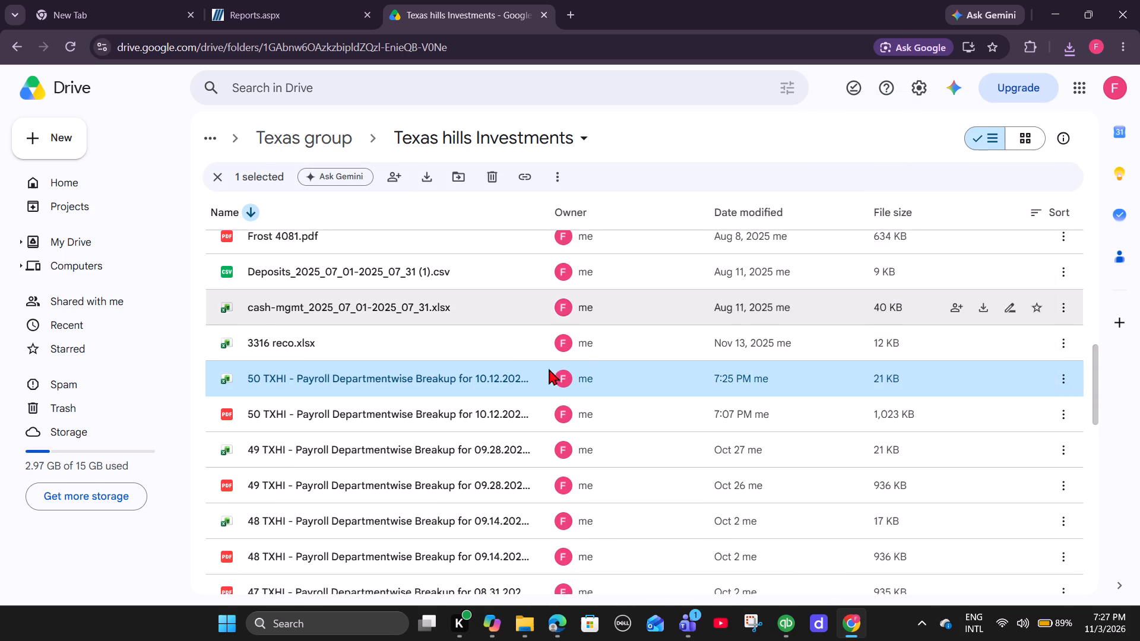
right_click(468, 332)
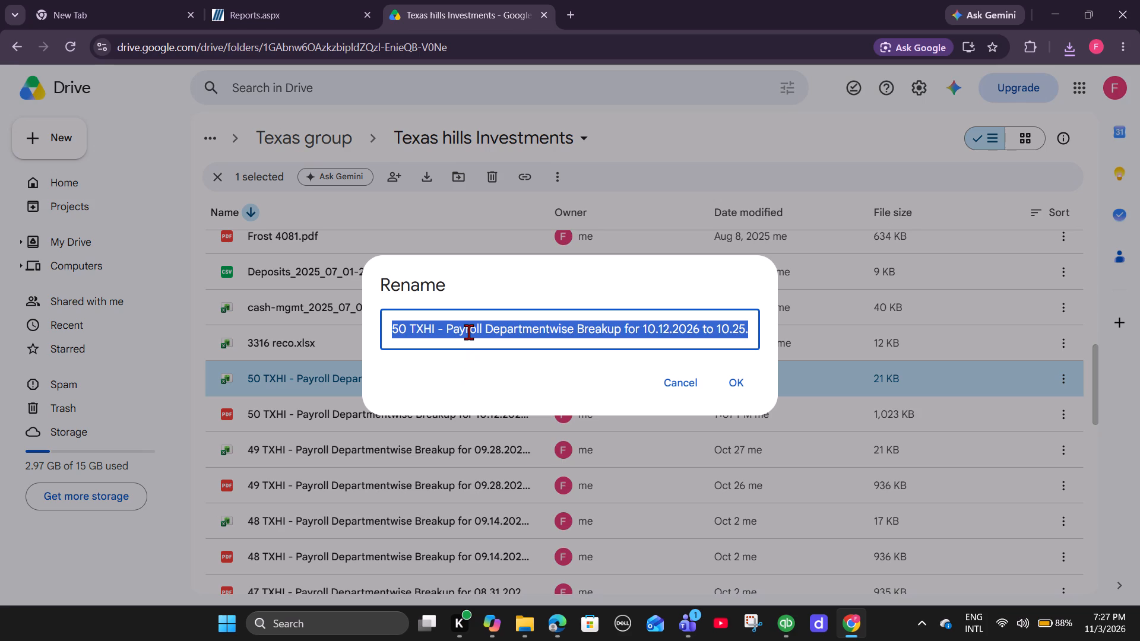
right_click(483, 328)
click(533, 283)
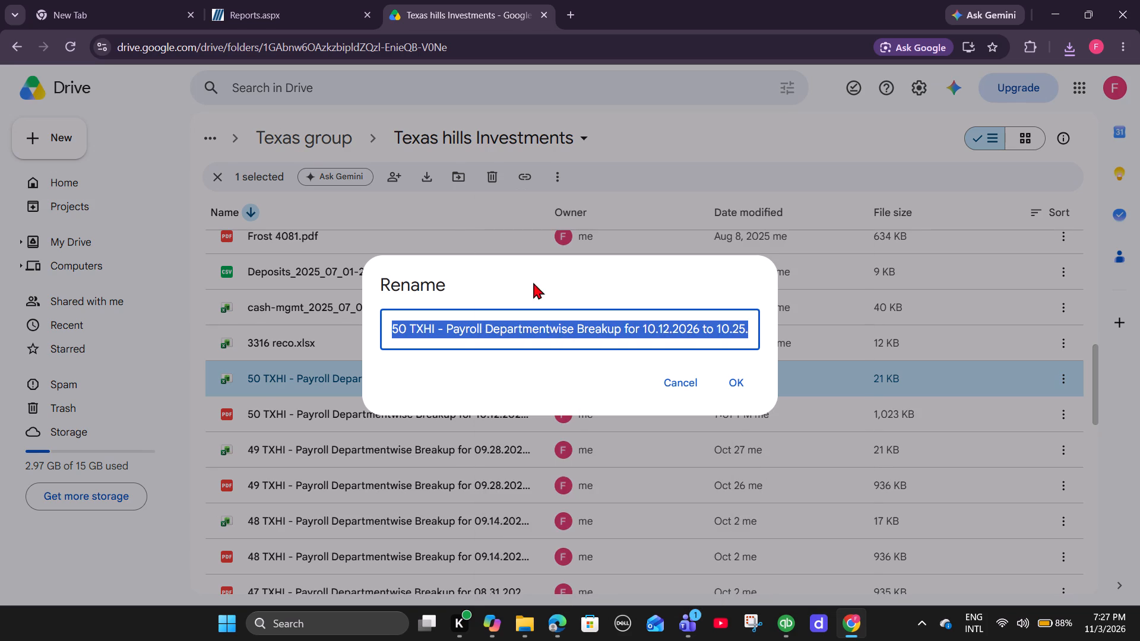
click(667, 374)
scroll(542, 314, up, 3)
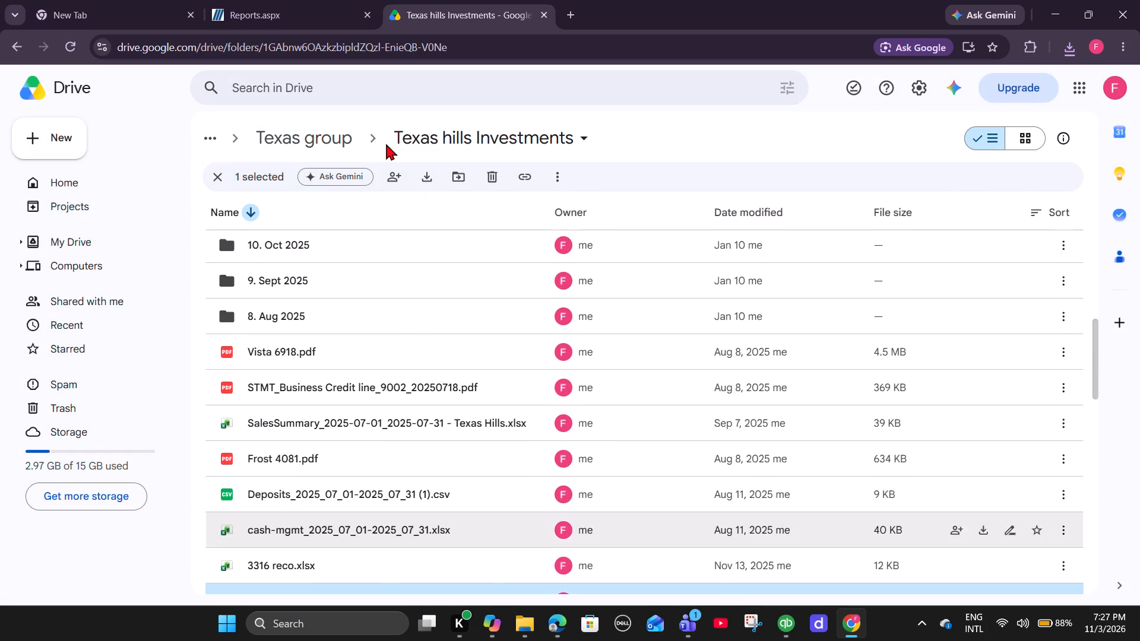
Return to the Texas culinary group folder in Google Drive.
click(350, 139)
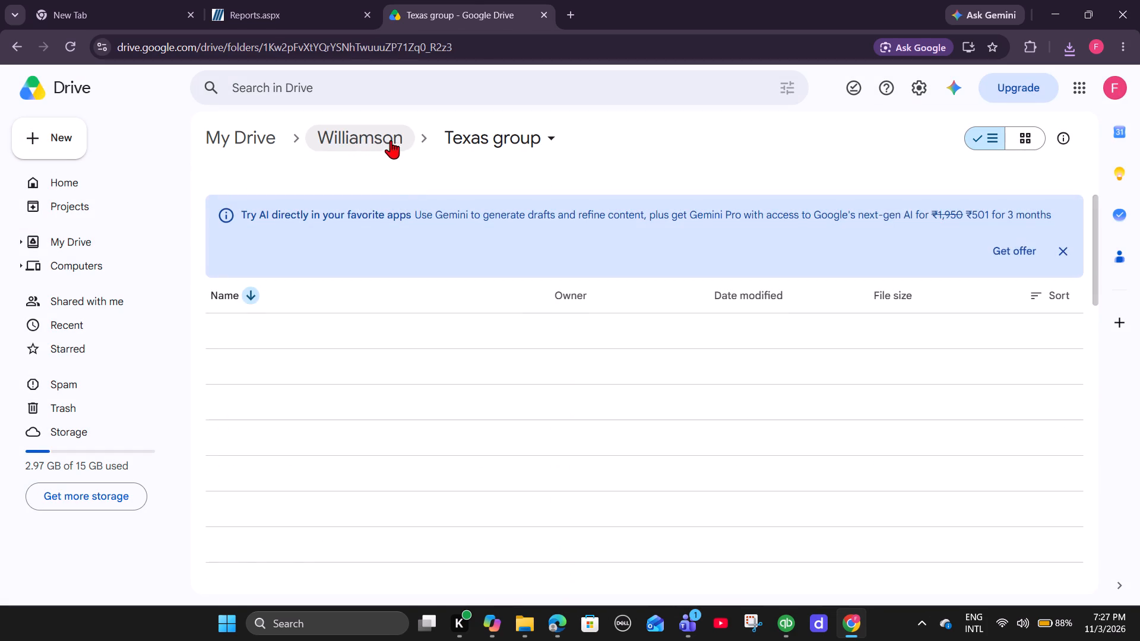
double_click(325, 406)
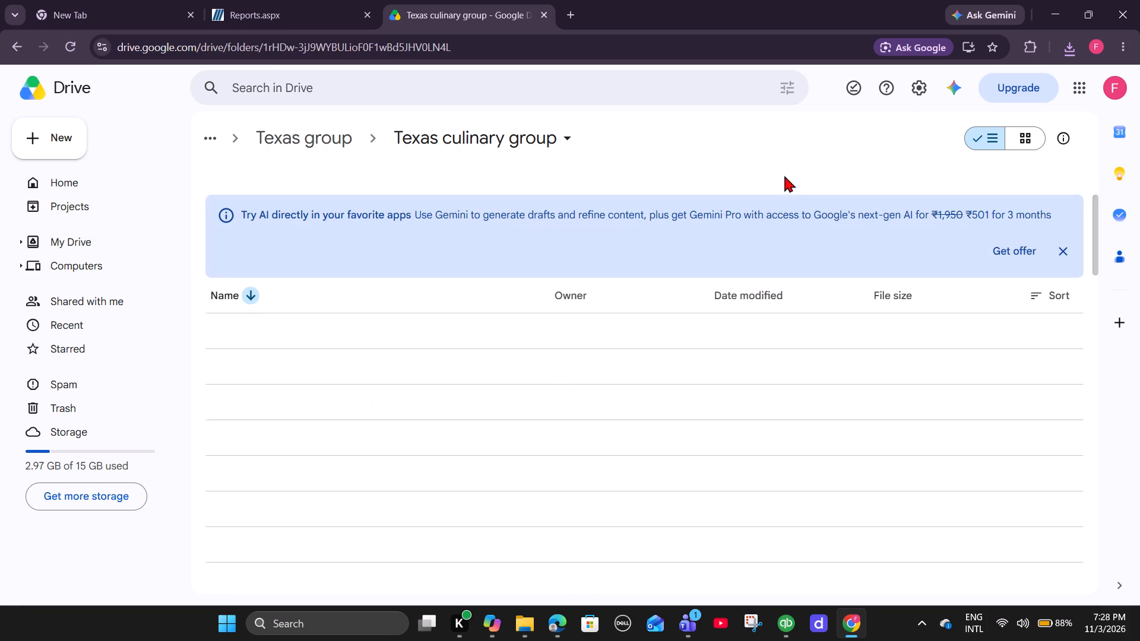
Show the downloaded workbook 49 TXHCG - Payroll Departmentwise -09.28.2026 to 10.11.2026 (1).xlsx in the Downloads folder in File Explorer.
click(1066, 43)
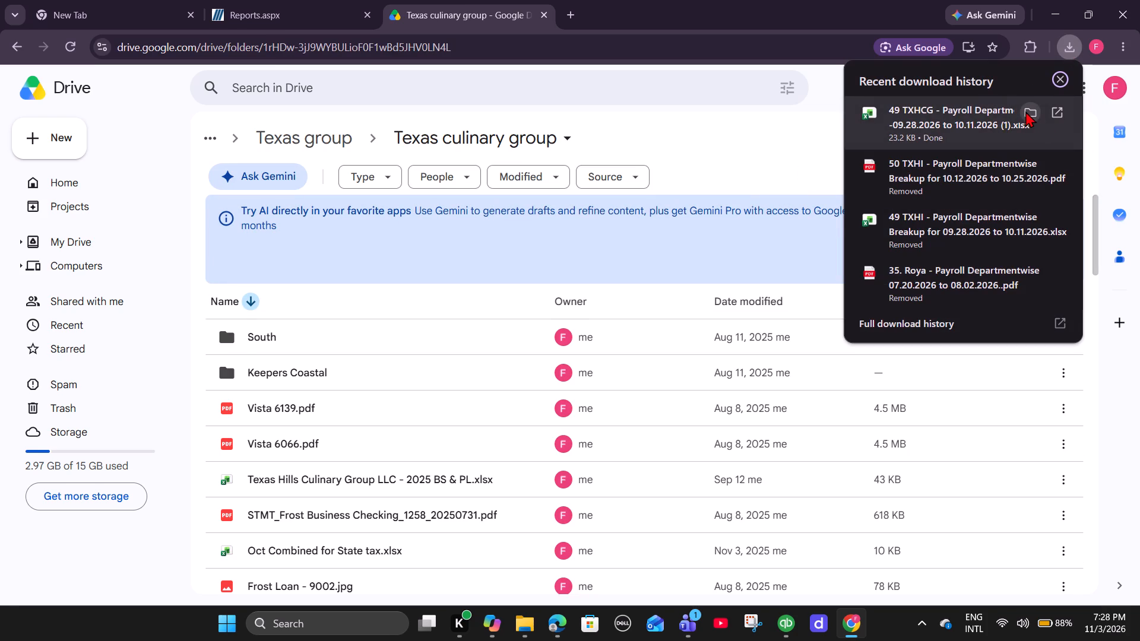
click(1025, 111)
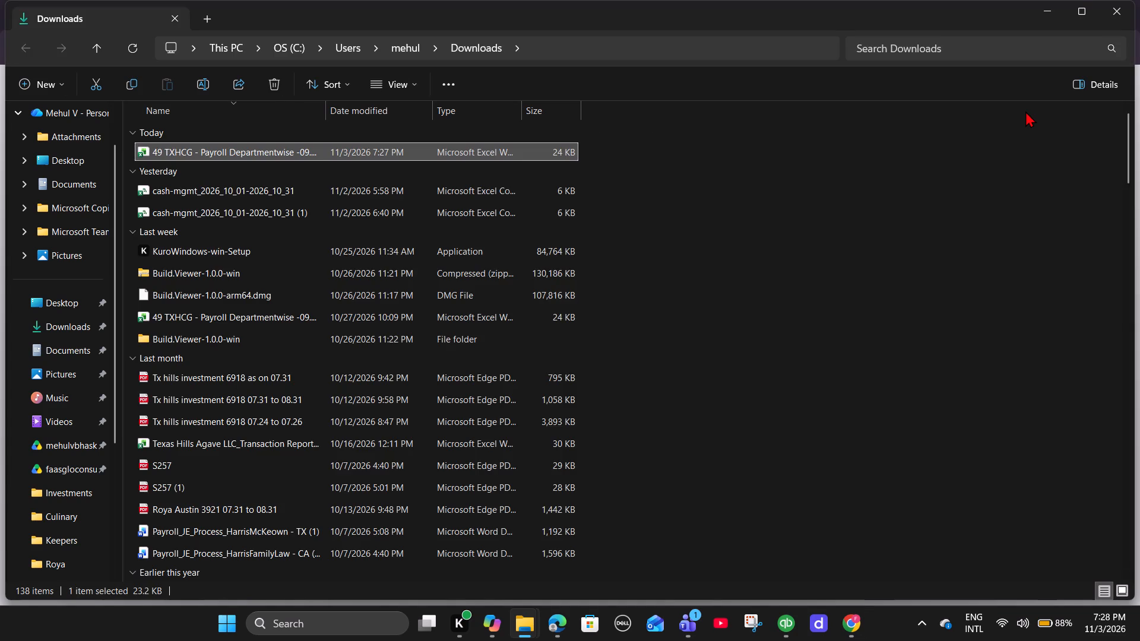